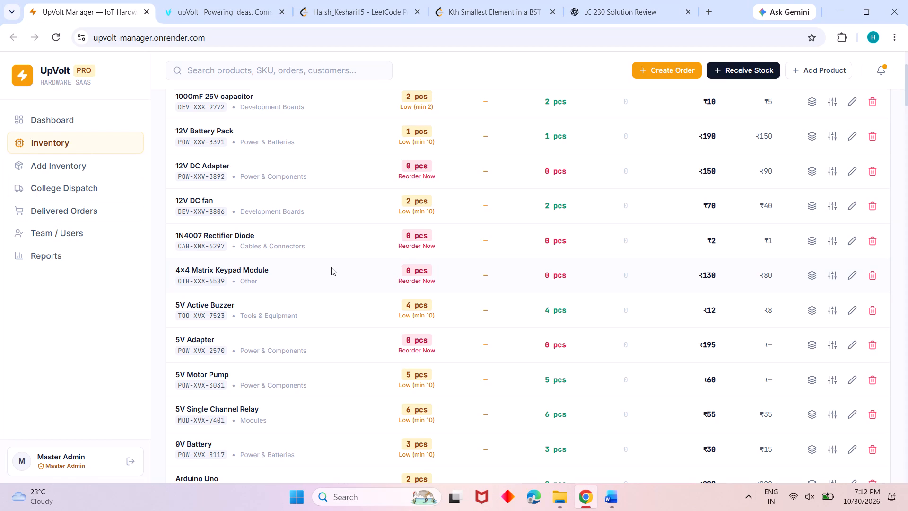
Search the inventory catalog for "bo motor" to find the BO Motor product.
{"action": "scroll", "coordinate": [378, 203], "scroll_direction": "up", "scroll_amount": 1}
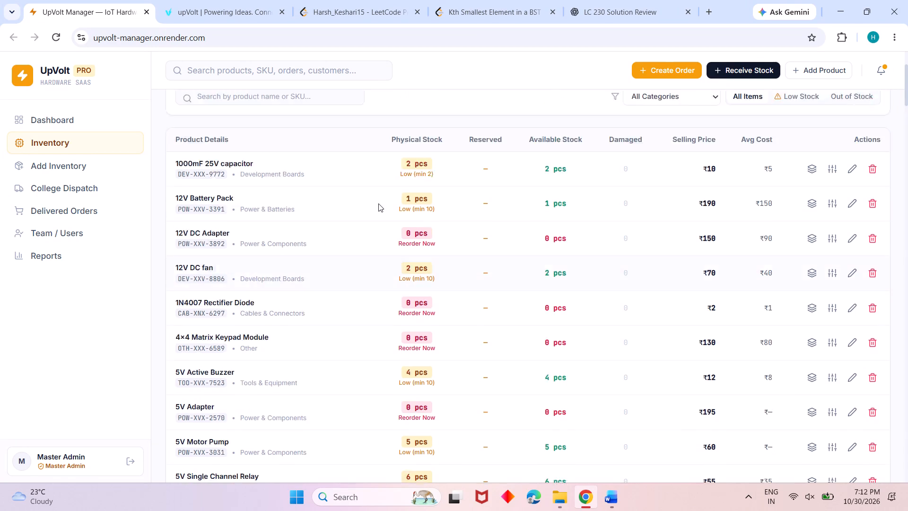
{"action": "scroll", "coordinate": [378, 203], "scroll_direction": "up", "scroll_amount": 2}
{"action": "left_click", "coordinate": [313, 163]}
{"action": "type", "text": "bom"}
{"action": "key", "text": "space"}
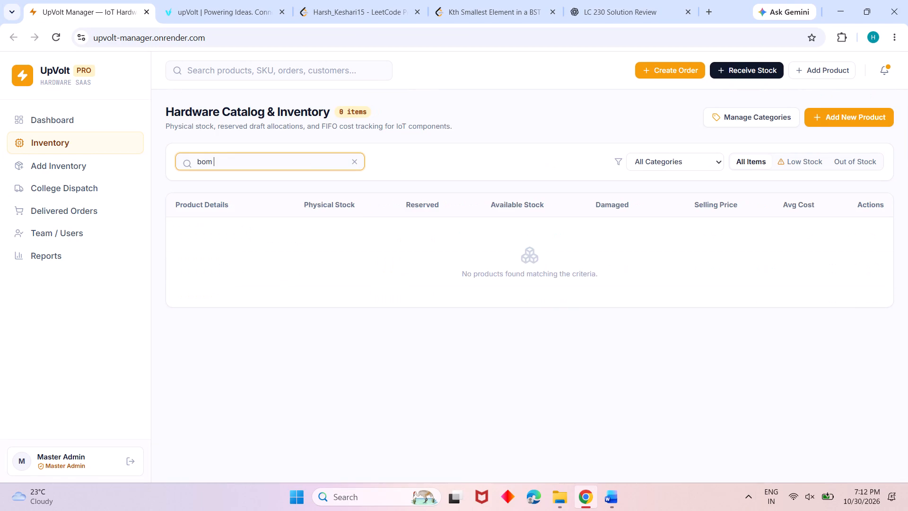
{"action": "key", "text": "BackSpace"}
{"action": "key", "text": "BackSpace"}
{"action": "key", "text": "space"}
{"action": "type", "text": "om"}
{"action": "key", "text": "BackSpace"}
{"action": "key", "text": "BackSpace"}
{"action": "type", "text": "motot"}
{"action": "key", "text": "BackSpace"}
{"action": "key", "text": "r"}
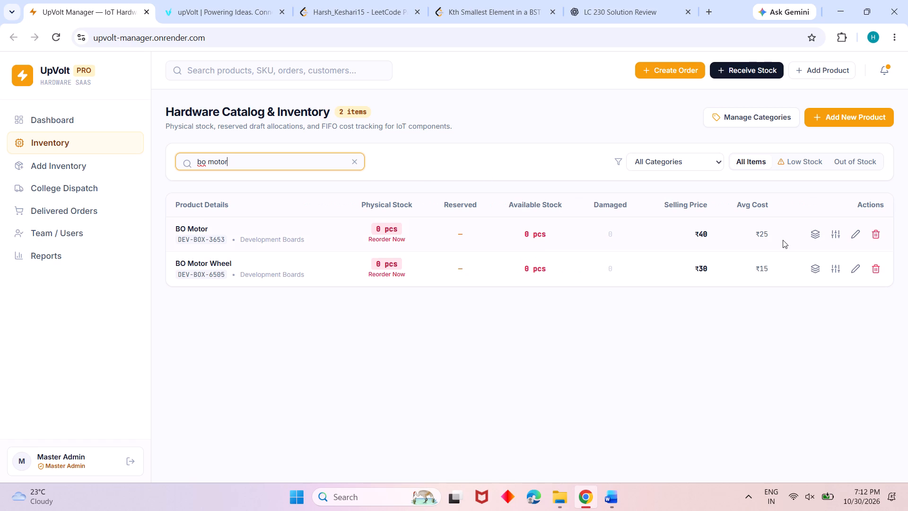
{"action": "left_click", "coordinate": [856, 236]}
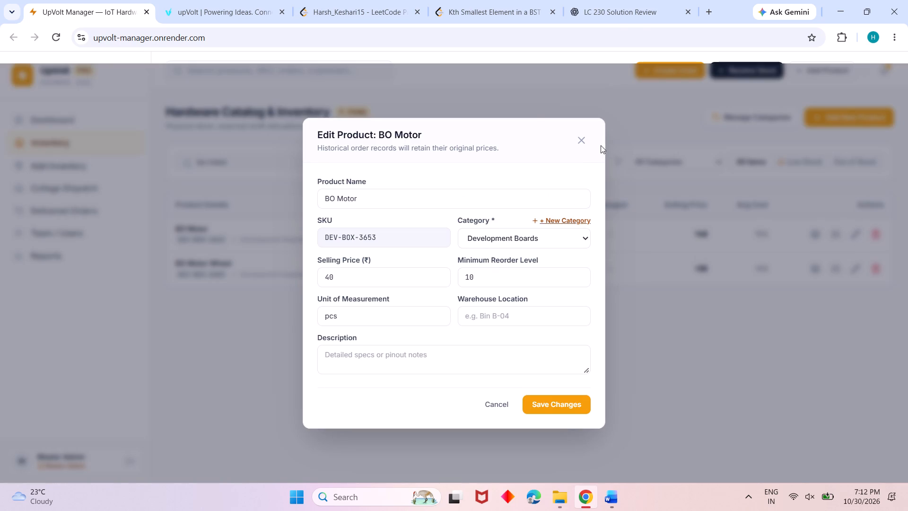
{"action": "left_click", "coordinate": [579, 143]}
Enter a BO Motor stock adjustment with quantity 2 and reason "To manage delivered orders", and try to apply it as a decrease.
{"action": "left_click", "coordinate": [831, 240]}
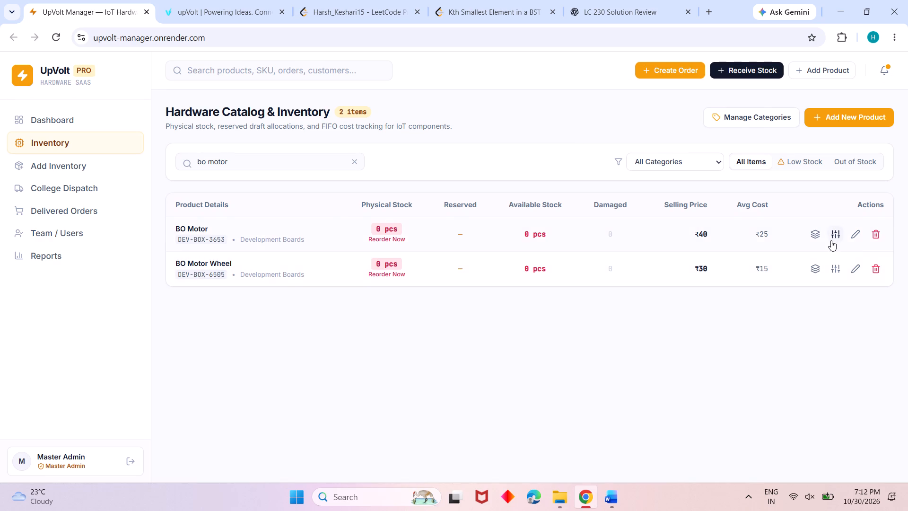
{"action": "left_click", "coordinate": [404, 249]}
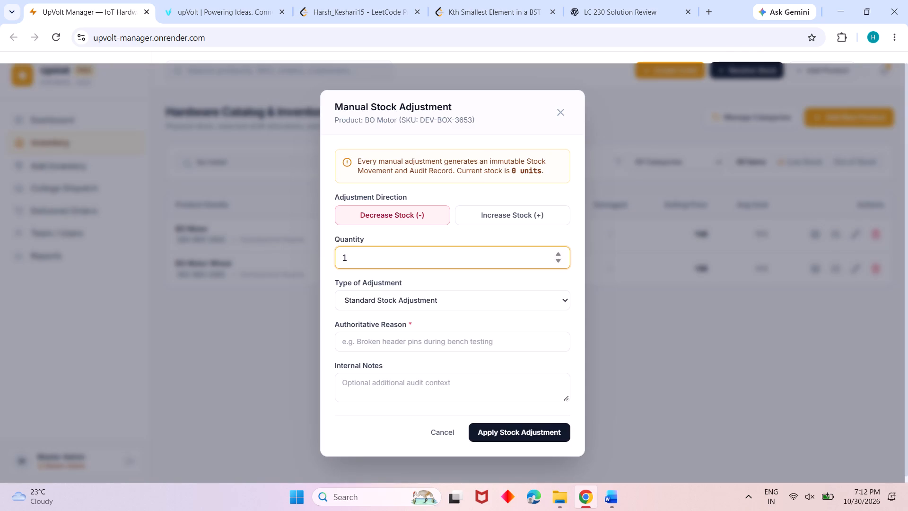
{"action": "key", "text": "BackSpace"}
{"action": "key", "text": "2"}
{"action": "key", "text": "Left"}
{"action": "key", "text": "BackSpace"}
{"action": "key", "text": "Return"}
{"action": "type", "text": "To manage"}
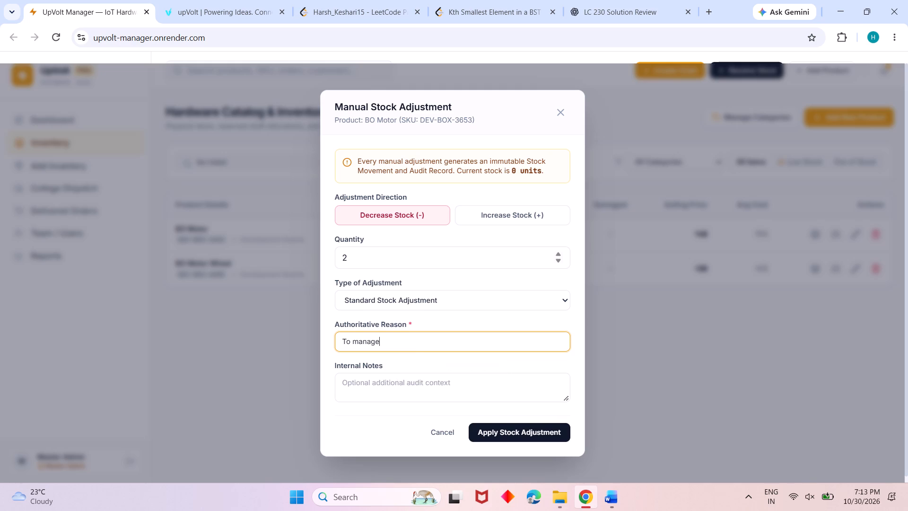
{"action": "key", "text": "space"}
{"action": "type", "text": "delivered orders"}
{"action": "key", "text": "Return"}
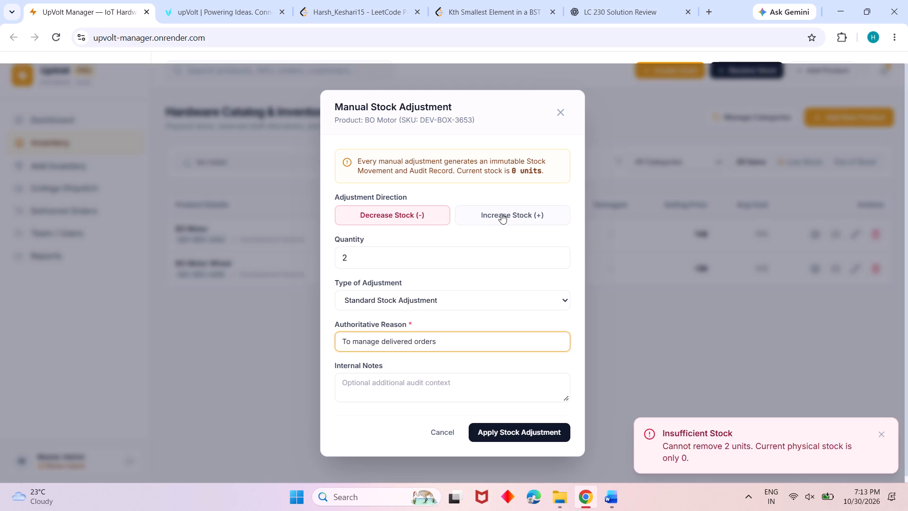
Change the BO Motor adjustment direction to Increase Stock and apply the adjustment.
{"action": "left_click", "coordinate": [501, 213]}
{"action": "key", "text": "Return"}
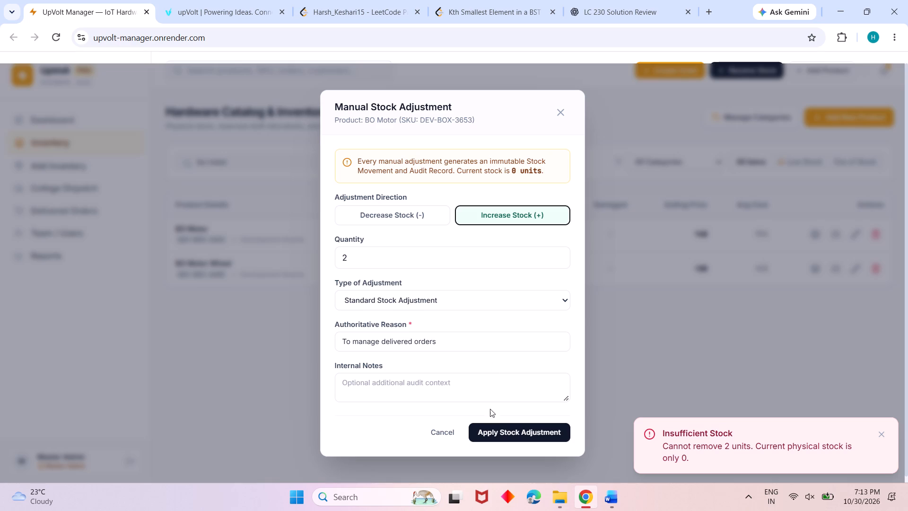
{"action": "left_click", "coordinate": [492, 425]}
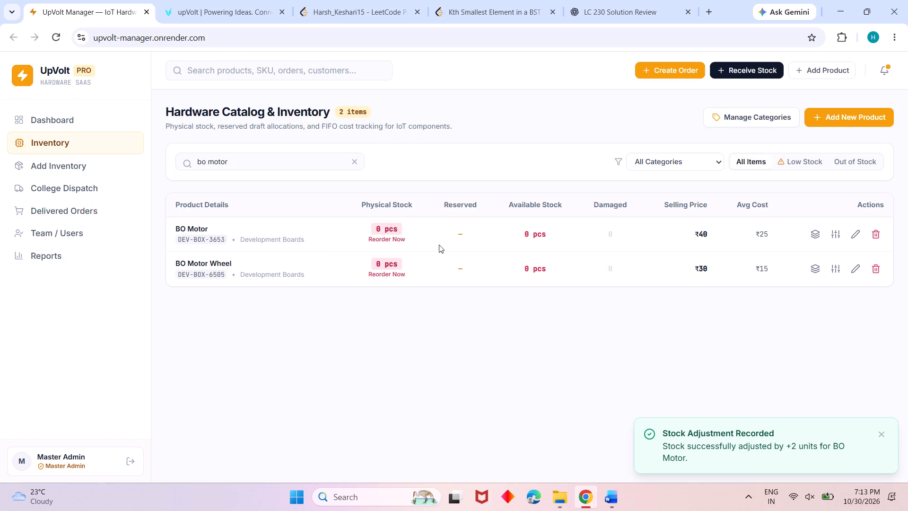
Find the 12V Battery Pack by searching for "battery" and increase its stock by 1 unit.
{"action": "left_click", "coordinate": [350, 163]}
{"action": "key", "text": "ctrl+BackSpace"}
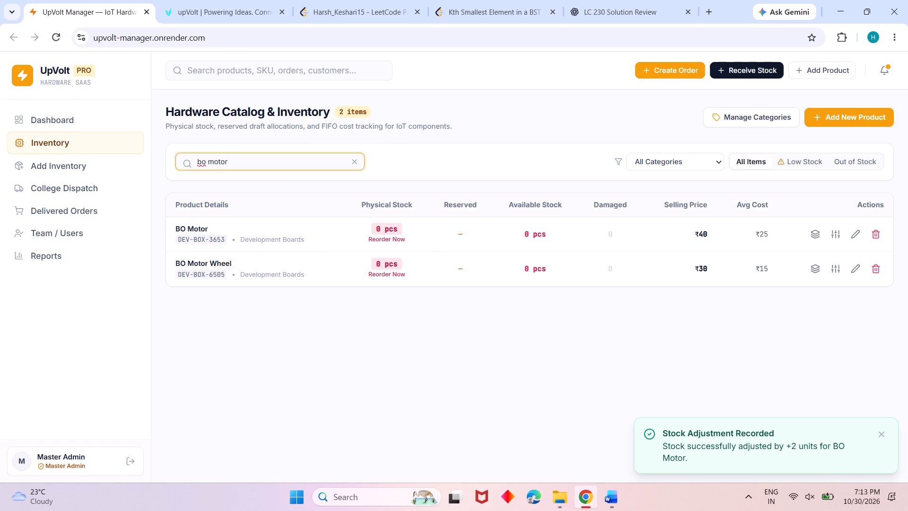
{"action": "key", "text": "ctrl+BackSpace"}
{"action": "type", "text": "battery"}
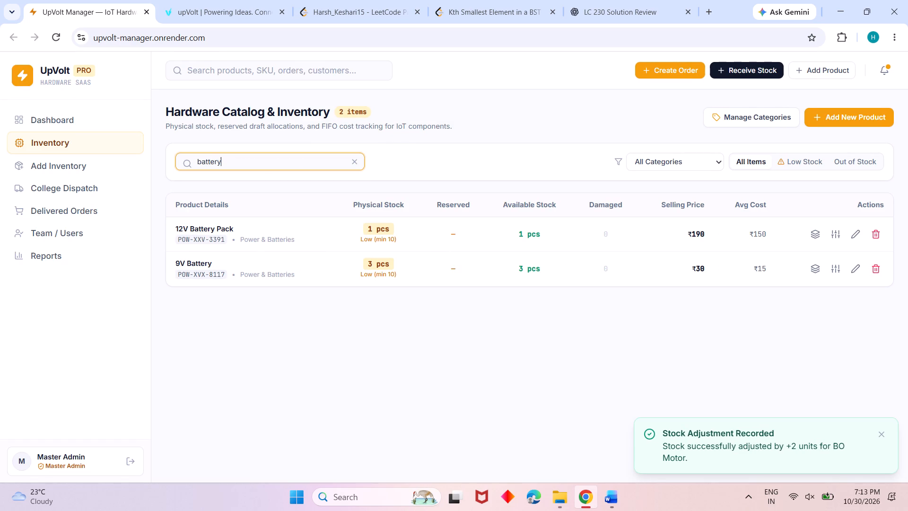
{"action": "key", "text": "space"}
{"action": "type", "text": "12"}
{"action": "key", "text": "BackSpace"}
{"action": "key", "text": "BackSpace"}
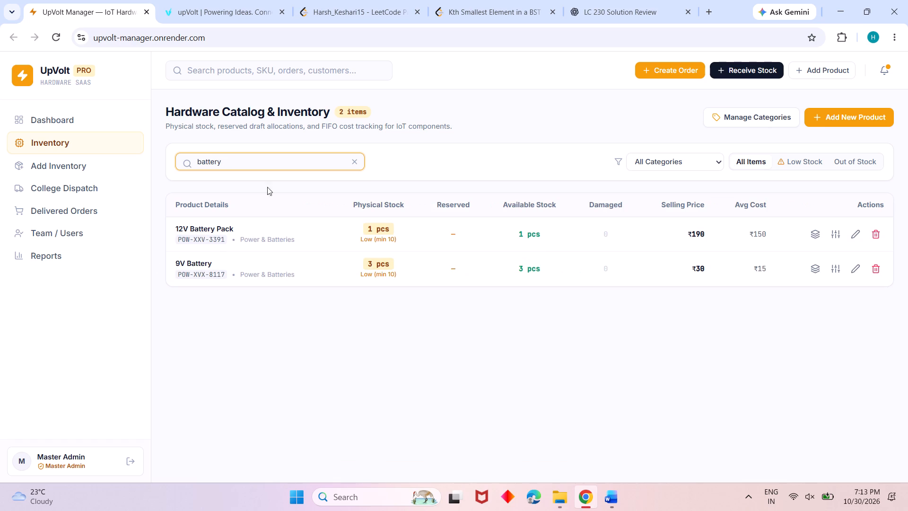
{"action": "left_click", "coordinate": [250, 227]}
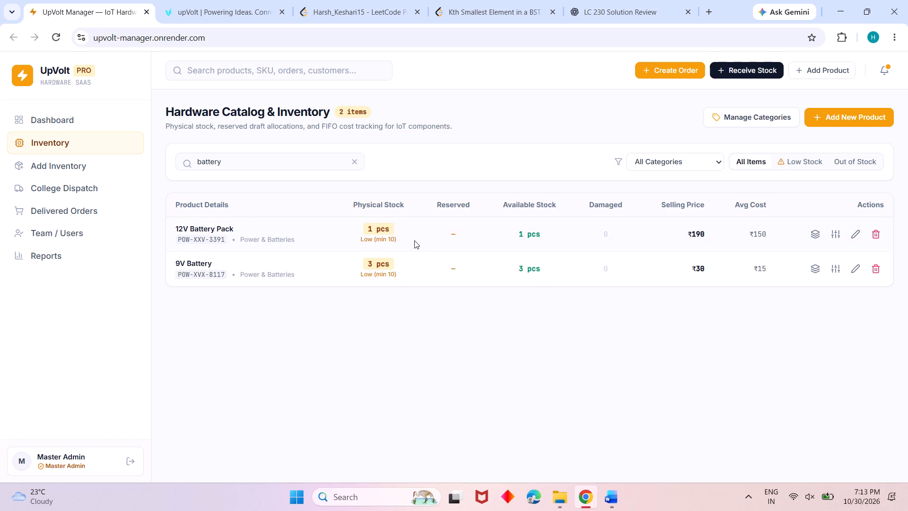
{"action": "left_click", "coordinate": [838, 238]}
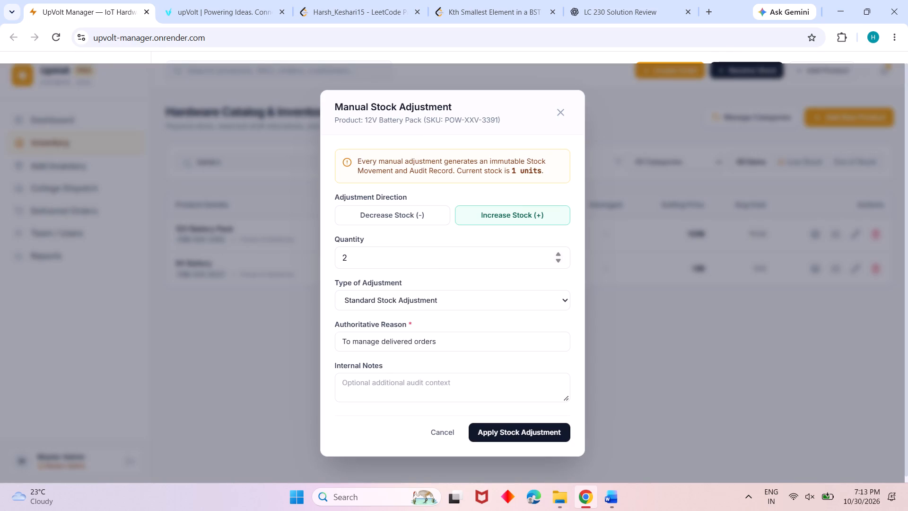
{"action": "left_click", "coordinate": [389, 256]}
{"action": "key", "text": "BackSpace"}
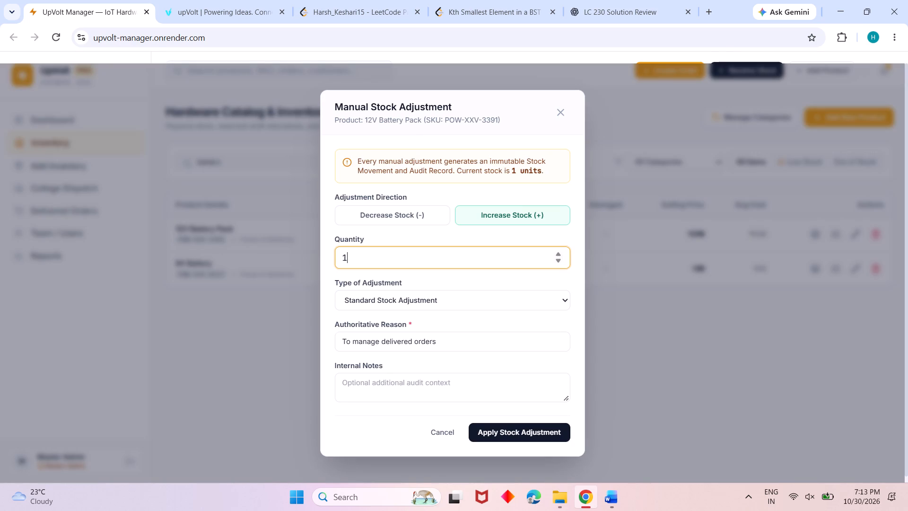
{"action": "key", "text": "Return"}
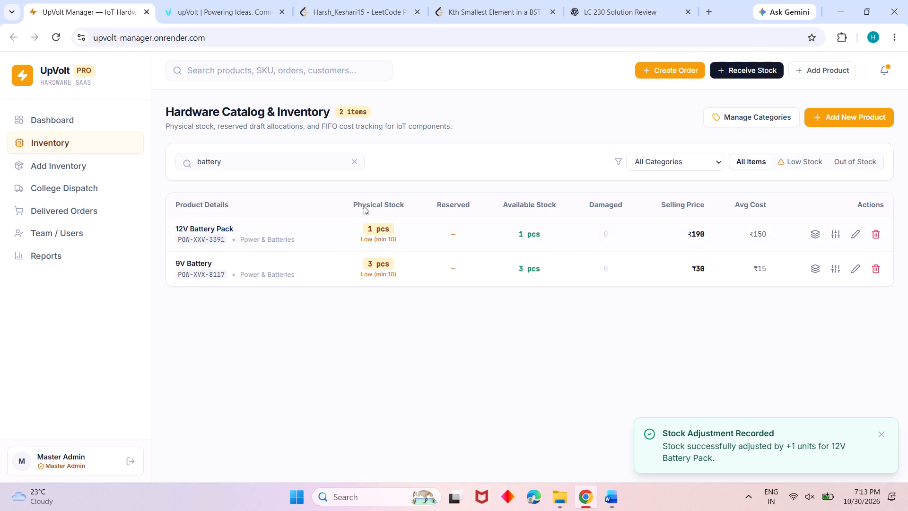
Search for "soldering" and increase the stock of Soldering wire DEV-SOL-4980 by 1 unit.
{"action": "left_click", "coordinate": [348, 158]}
{"action": "key", "text": "ctrl+BackSpace"}
{"action": "type", "text": "soldering"}
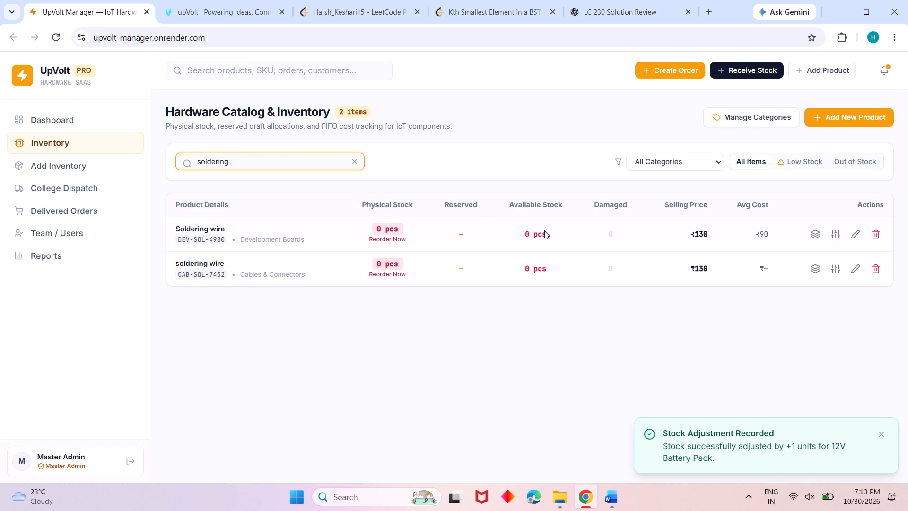
{"action": "left_click", "coordinate": [834, 237]}
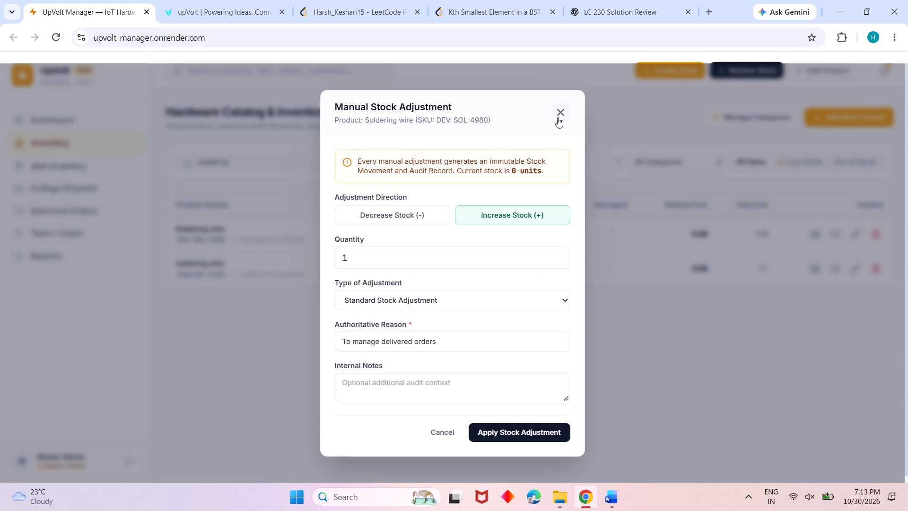
{"action": "left_click", "coordinate": [558, 117]}
{"action": "left_click", "coordinate": [841, 237]}
{"action": "key", "text": "Return"}
{"action": "left_click", "coordinate": [535, 425]}
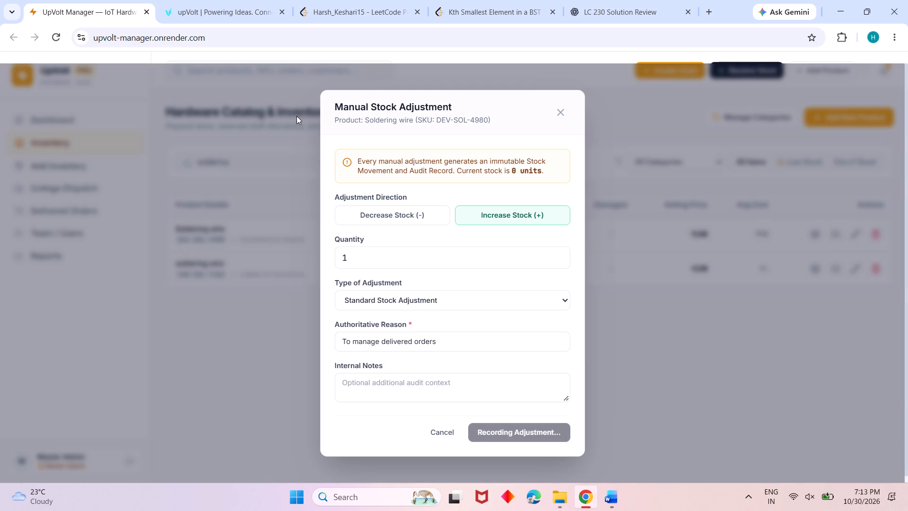
Search for "buzzer" and increase the Passive Buzzer stock by 2 units.
{"action": "left_click", "coordinate": [317, 162]}
{"action": "key", "text": "ctrl+BackSpace"}
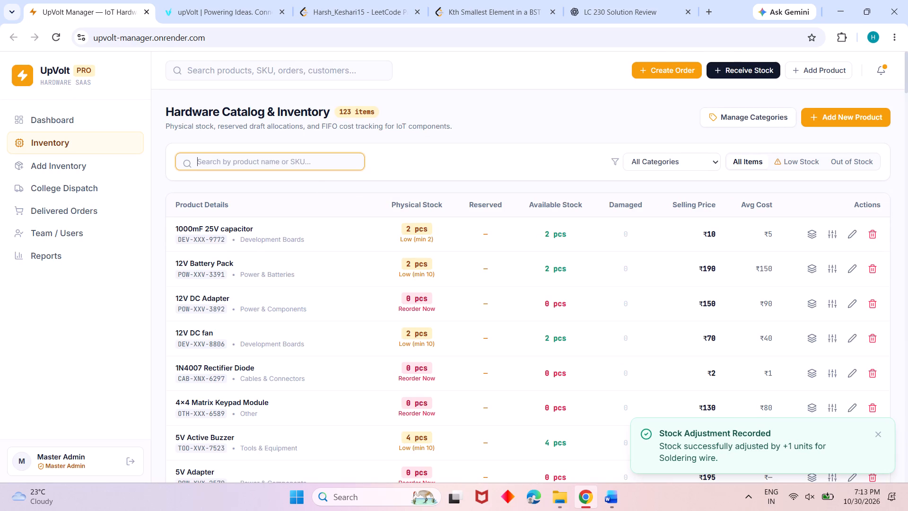
{"action": "type", "text": "pa"}
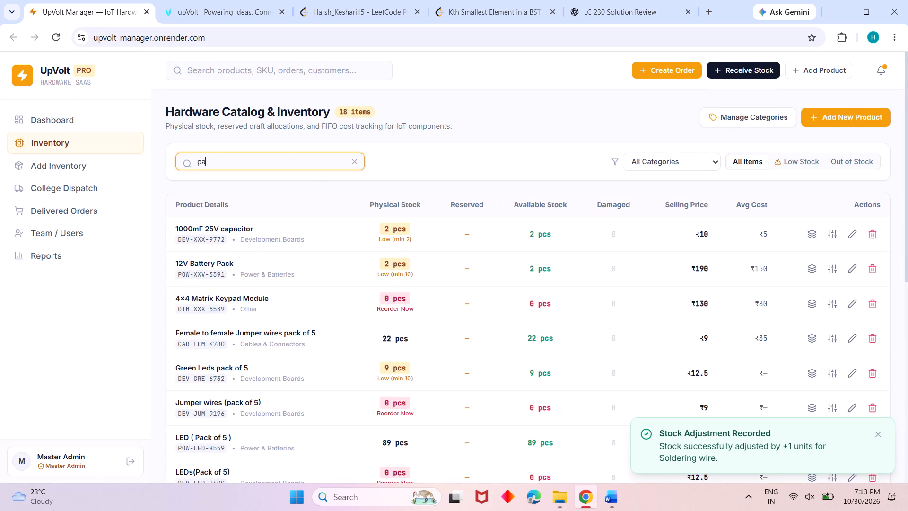
{"action": "key", "text": "BackSpace"}
{"action": "key", "text": "BackSpace"}
{"action": "type", "text": "buzzer"}
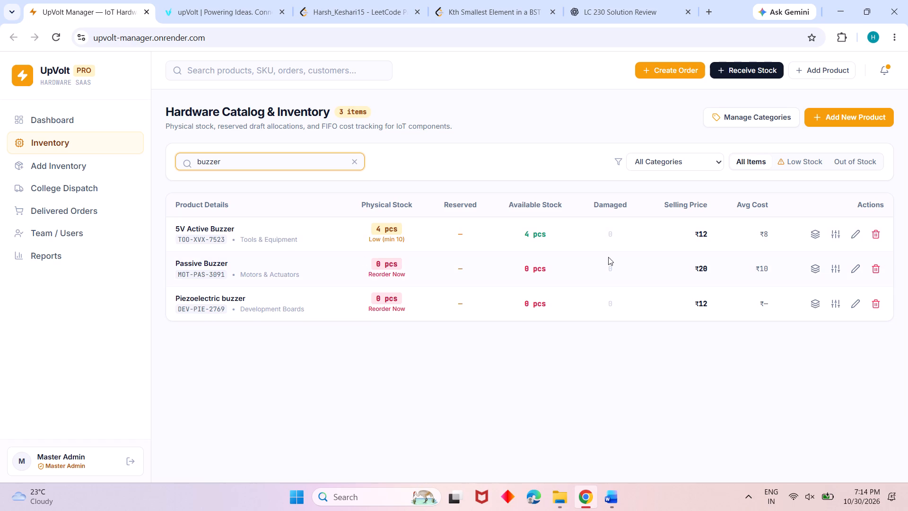
{"action": "left_click", "coordinate": [834, 269]}
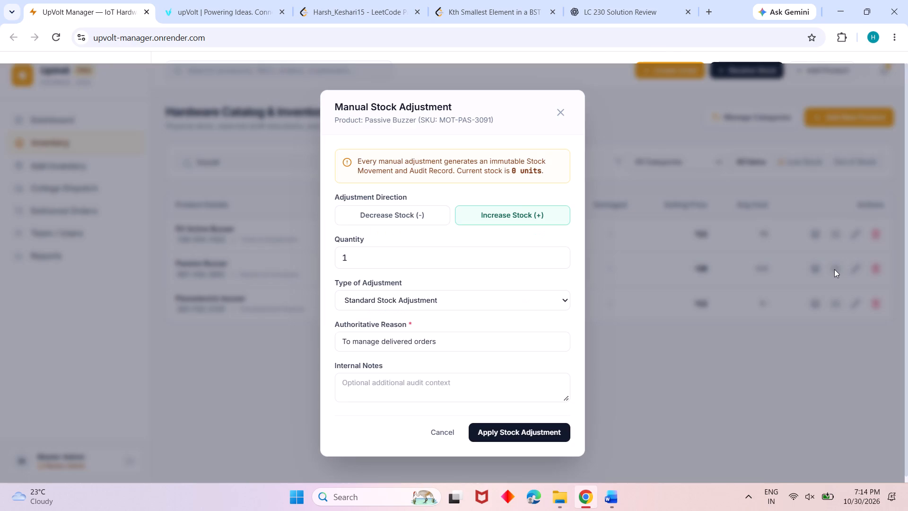
{"action": "left_click", "coordinate": [467, 265]}
{"action": "key", "text": "2"}
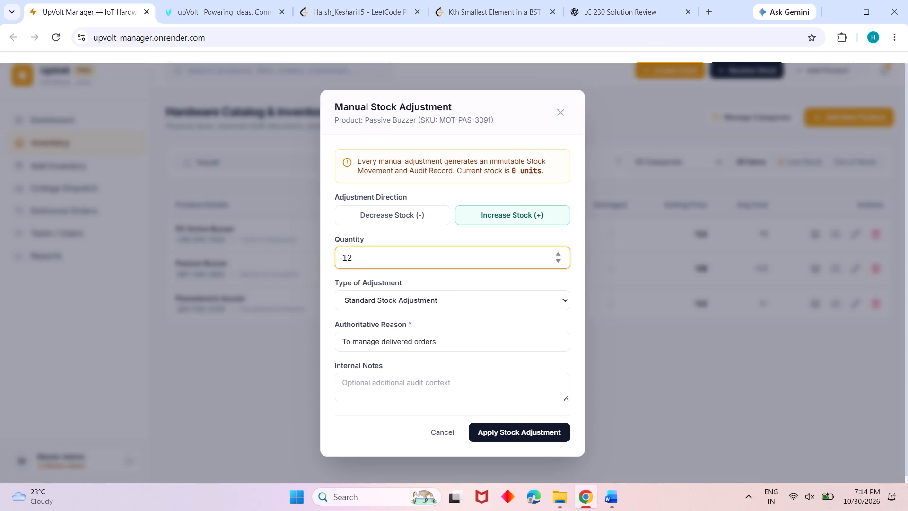
{"action": "key", "text": "Left"}
{"action": "key", "text": "BackSpace"}
{"action": "key", "text": "Return"}
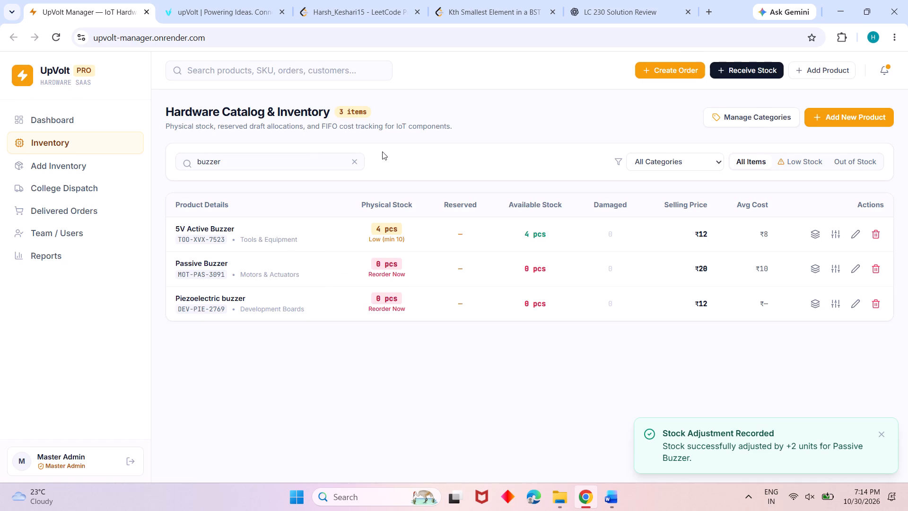
Search the inventory catalog for "mq" to check the MQ sensors.
{"action": "left_click", "coordinate": [337, 161]}
{"action": "key", "text": "ctrl+BackSpace"}
{"action": "type", "text": "mq"}
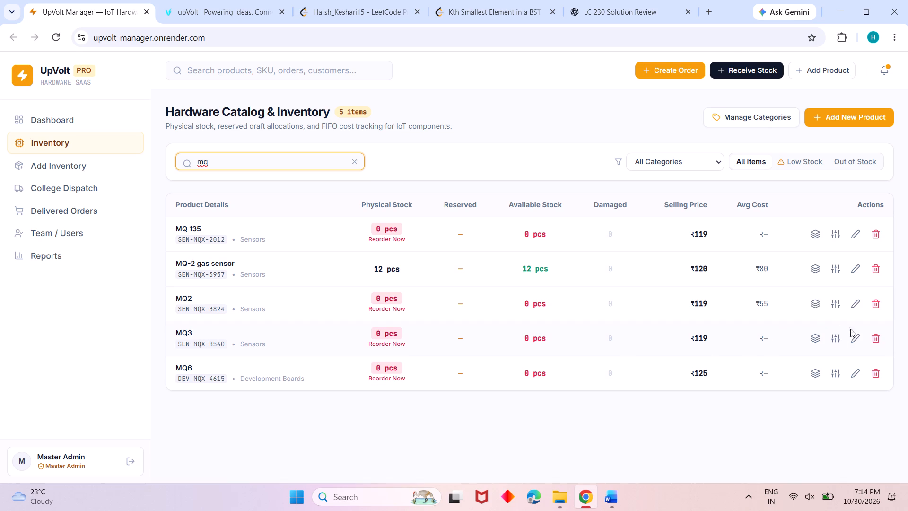
Search the inventory for "diode" and increase the 1N4007 Rectifier Diode stock by 1 unit.
{"action": "left_click", "coordinate": [338, 161]}
{"action": "key", "text": "ctrl+BackSpace"}
{"action": "type", "text": "diode"}
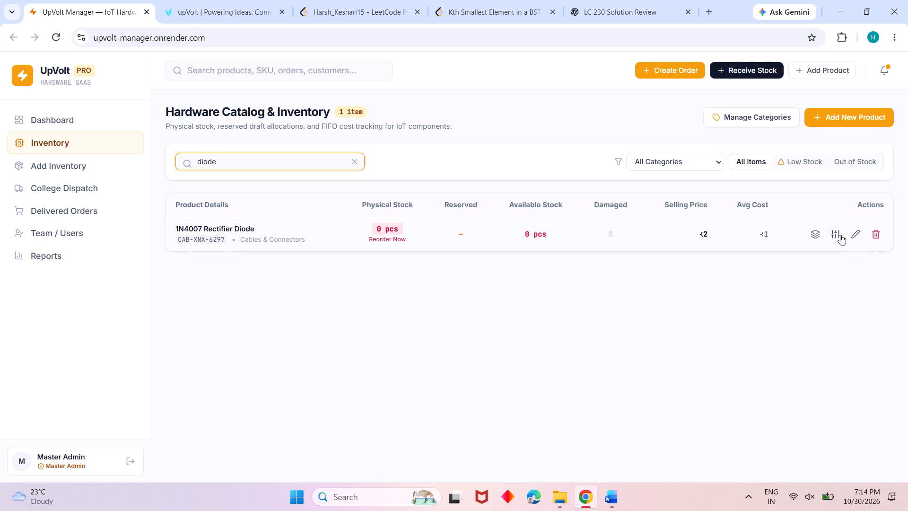
{"action": "left_click", "coordinate": [840, 235]}
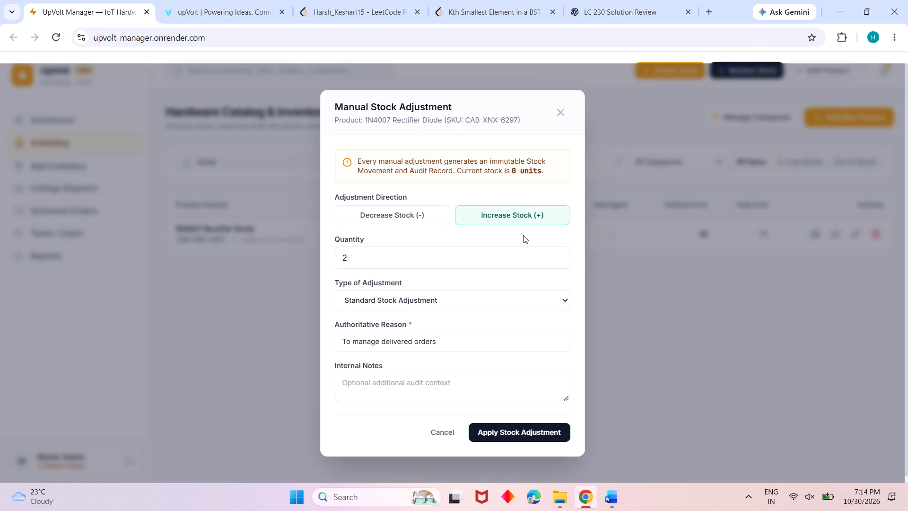
{"action": "left_click", "coordinate": [445, 264]}
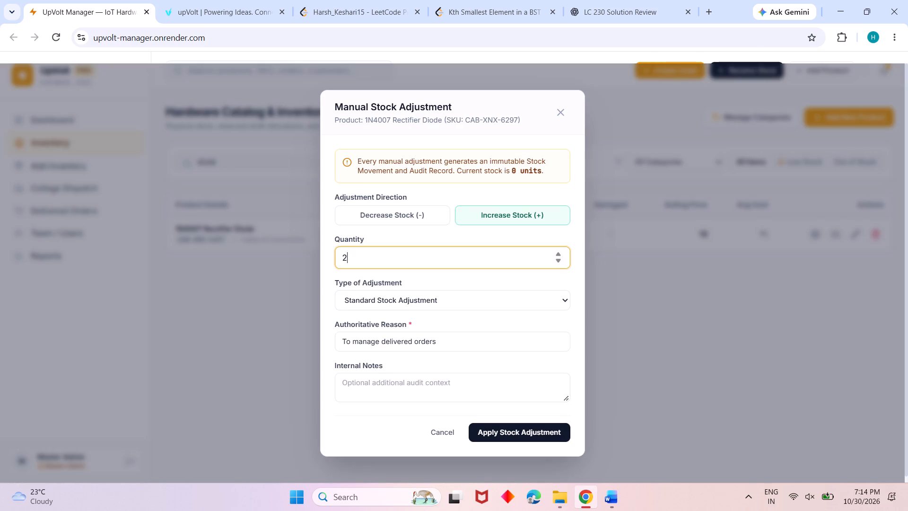
{"action": "key", "text": "1"}
{"action": "key", "text": "Left"}
{"action": "key", "text": "BackSpace"}
{"action": "key", "text": "Return"}
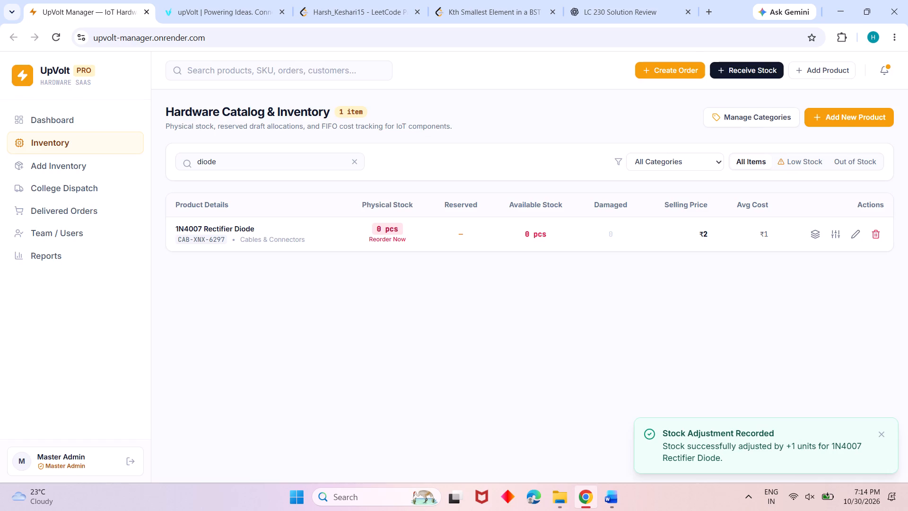
Search the inventory for "bo mo" and increase the BO Motor Wheel stock by 1 unit.
{"action": "left_click", "coordinate": [294, 168]}
{"action": "key", "text": "ctrl+BackSpace"}
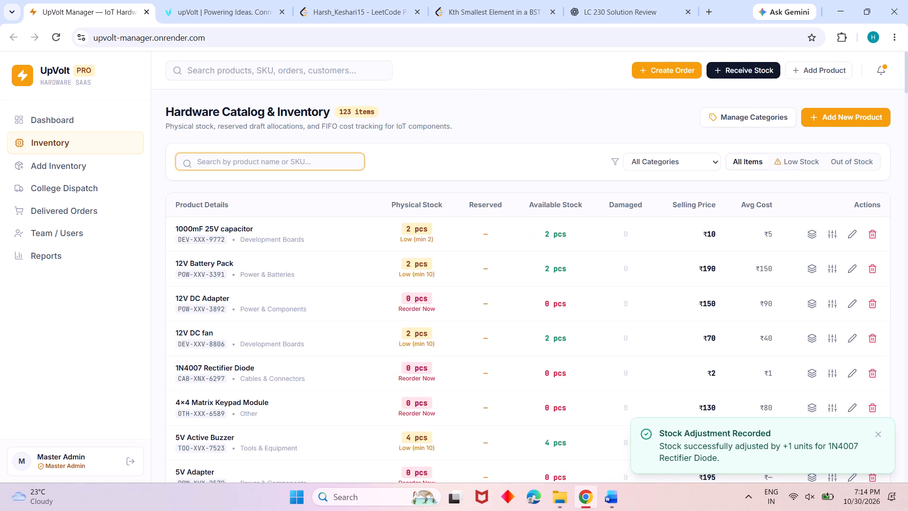
{"action": "type", "text": "bo mo"}
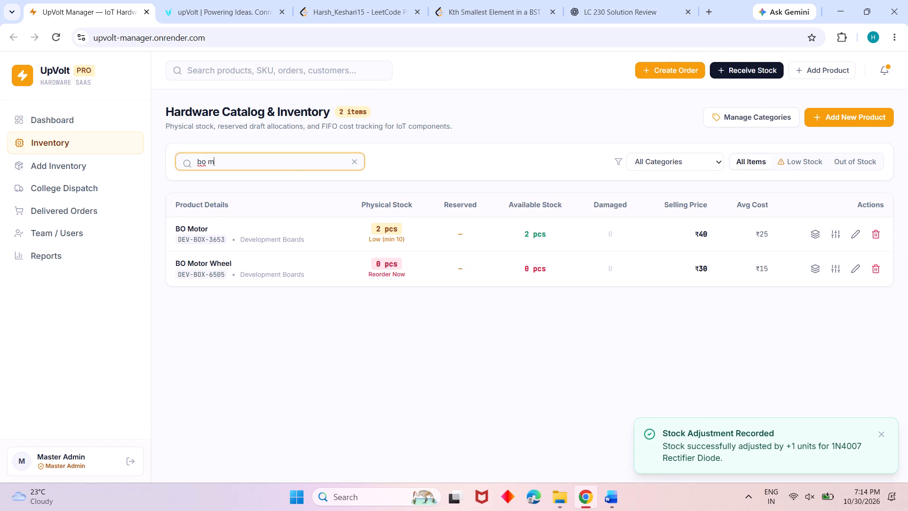
{"action": "left_click", "coordinate": [835, 270]}
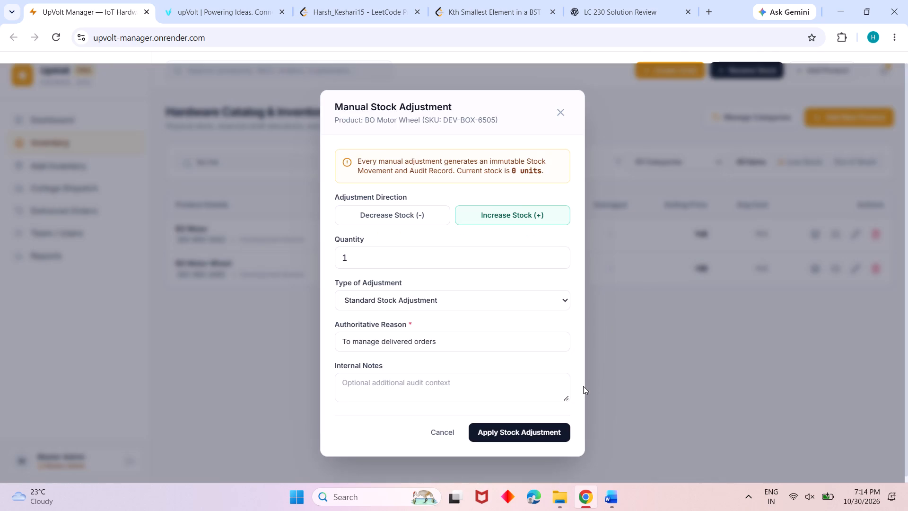
{"action": "left_click", "coordinate": [540, 436]}
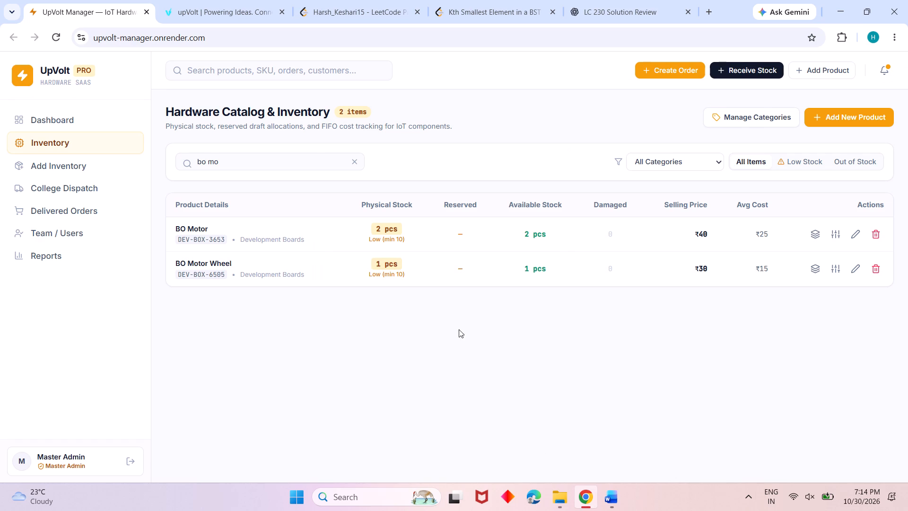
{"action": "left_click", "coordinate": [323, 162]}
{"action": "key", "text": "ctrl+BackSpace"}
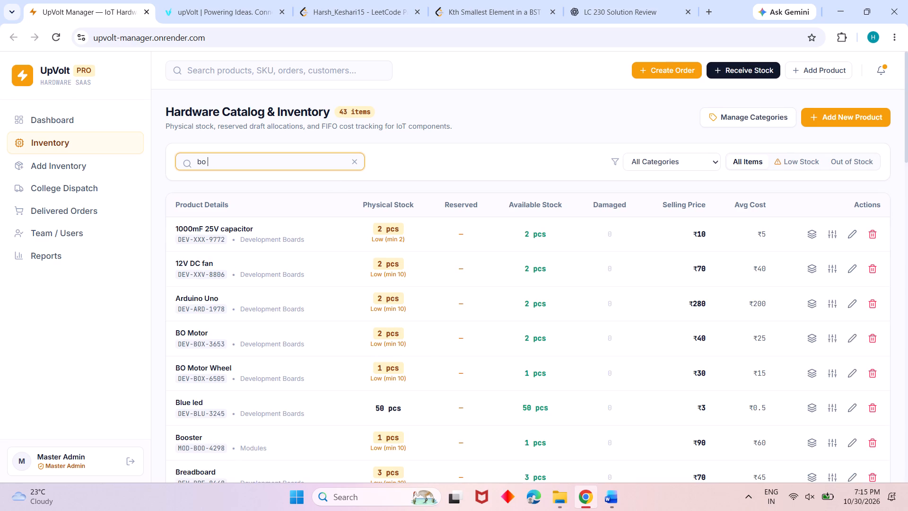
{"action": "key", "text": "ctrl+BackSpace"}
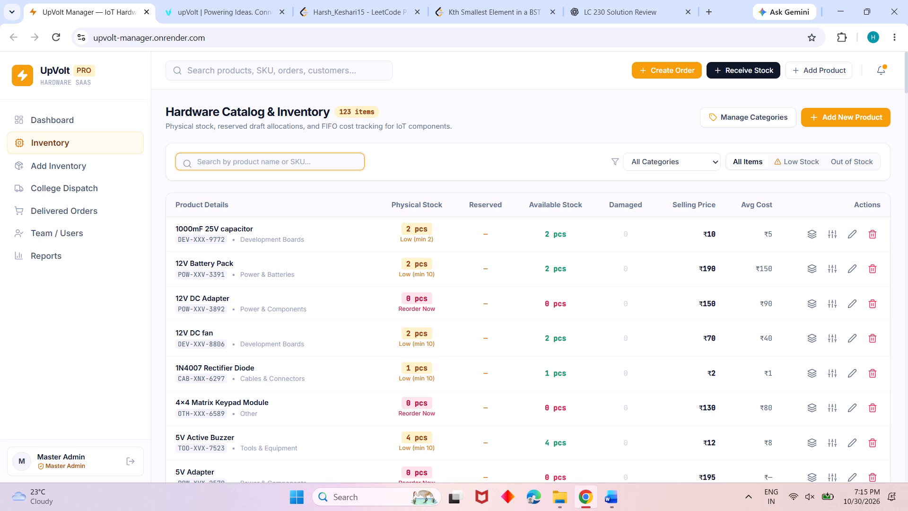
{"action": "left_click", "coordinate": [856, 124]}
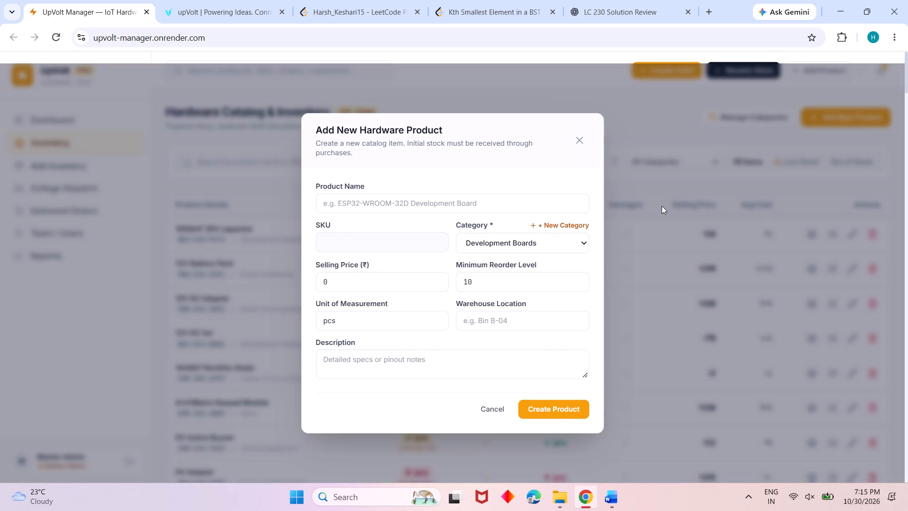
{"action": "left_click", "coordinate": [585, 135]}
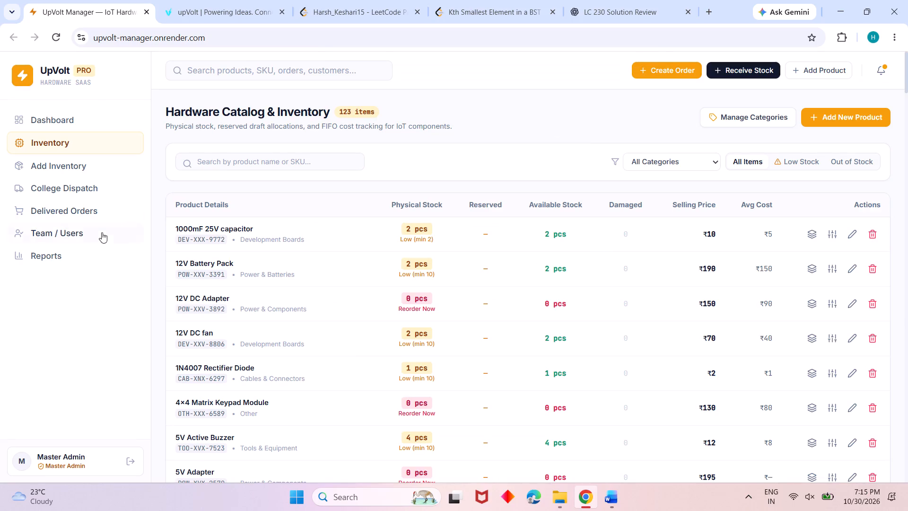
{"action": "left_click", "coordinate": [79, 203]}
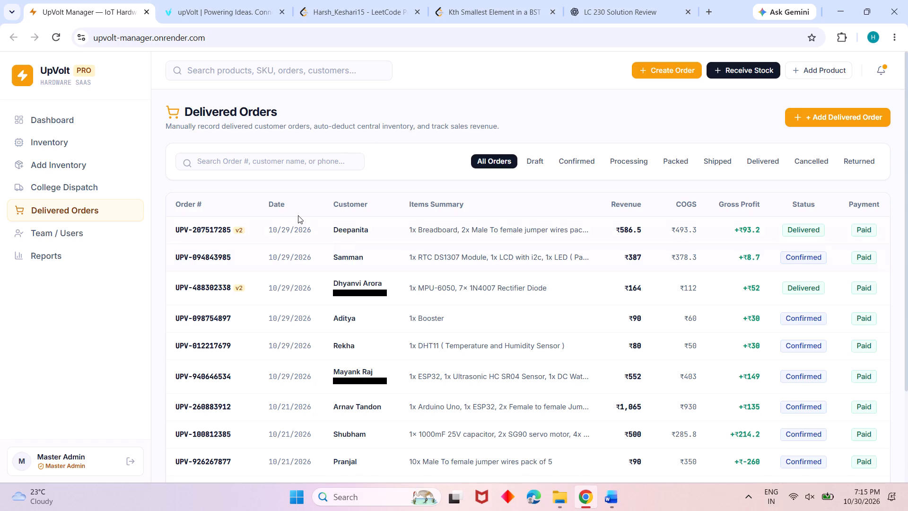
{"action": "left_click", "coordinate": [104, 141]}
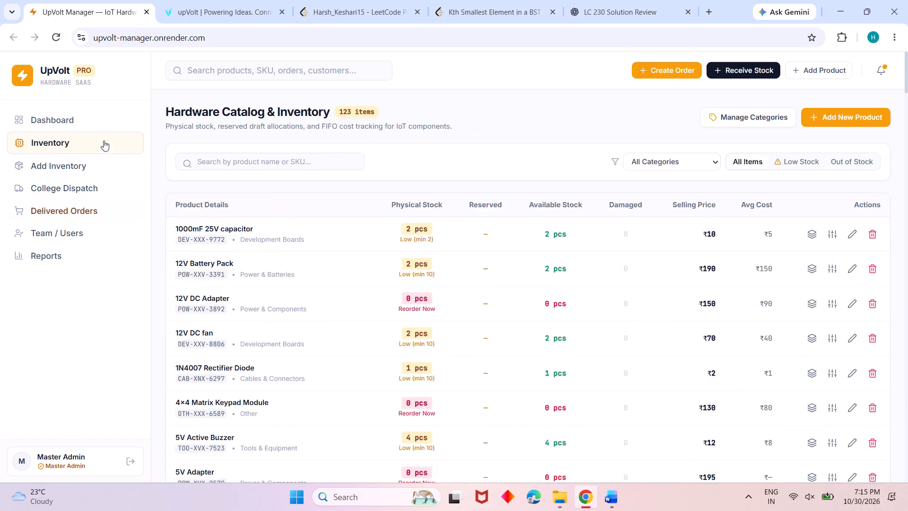
Search for "bo mo" and increase the BO Motor Wheel stock by 2 units with the reason "To manage delivered orders".
{"action": "left_click", "coordinate": [288, 165]}
{"action": "type", "text": "bo mo"}
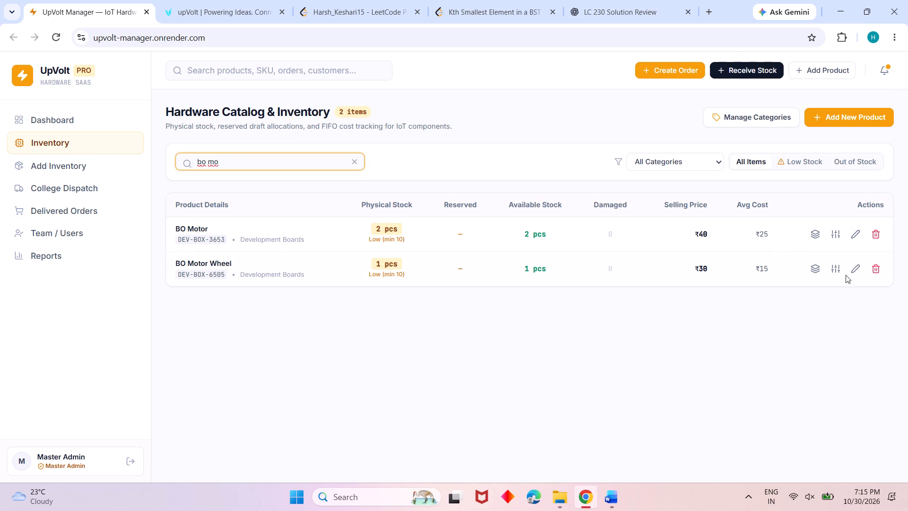
{"action": "left_click", "coordinate": [837, 271]}
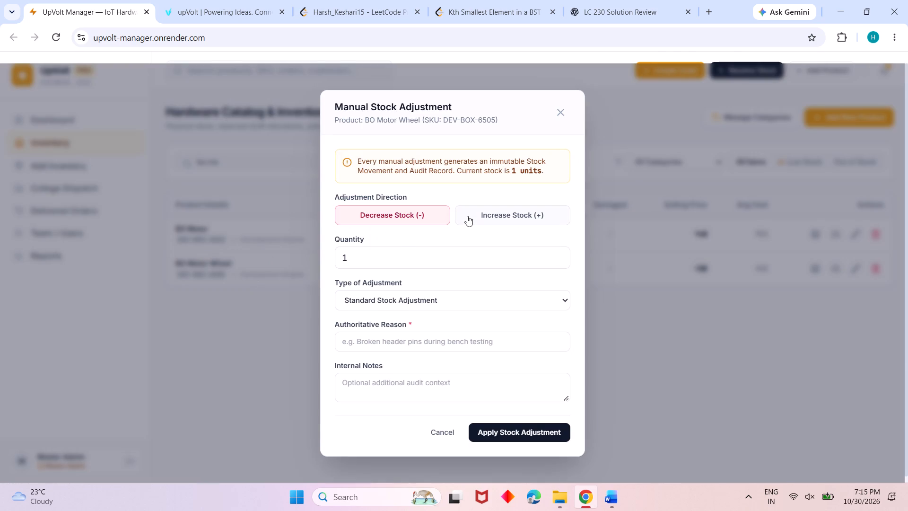
{"action": "left_click", "coordinate": [467, 216]}
{"action": "left_click", "coordinate": [387, 249]}
{"action": "key", "text": "BackSpace"}
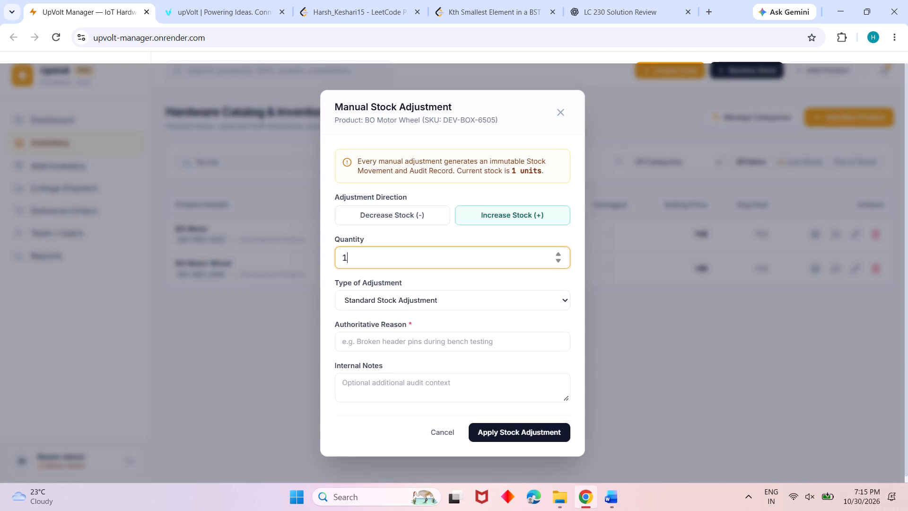
{"action": "key", "text": "2"}
{"action": "key", "text": "Left"}
{"action": "key", "text": "BackSpace"}
{"action": "left_click", "coordinate": [511, 421]}
{"action": "left_click", "coordinate": [511, 428]}
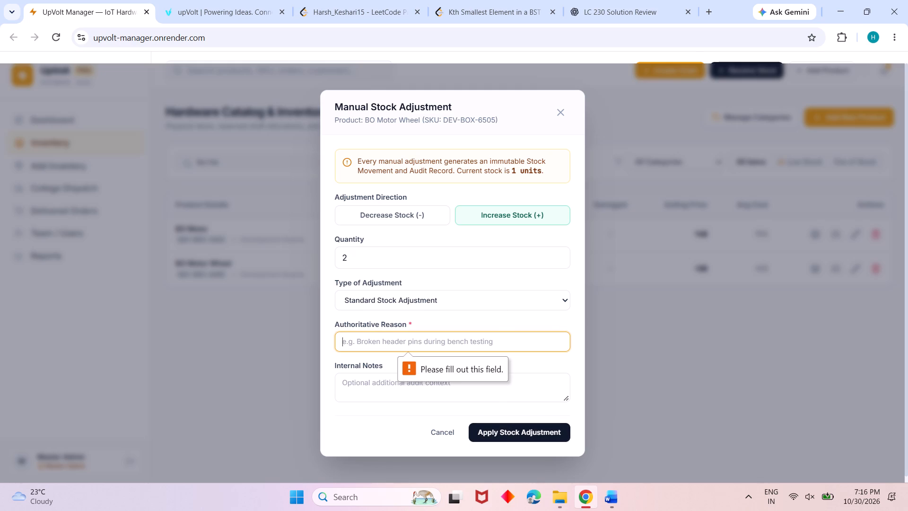
{"action": "type", "text": "To manage delivered odrd"}
{"action": "key", "text": "BackSpace"}
{"action": "key", "text": "BackSpace"}
{"action": "key", "text": "BackSpace"}
{"action": "type", "text": "rders"}
{"action": "key", "text": "Return"}
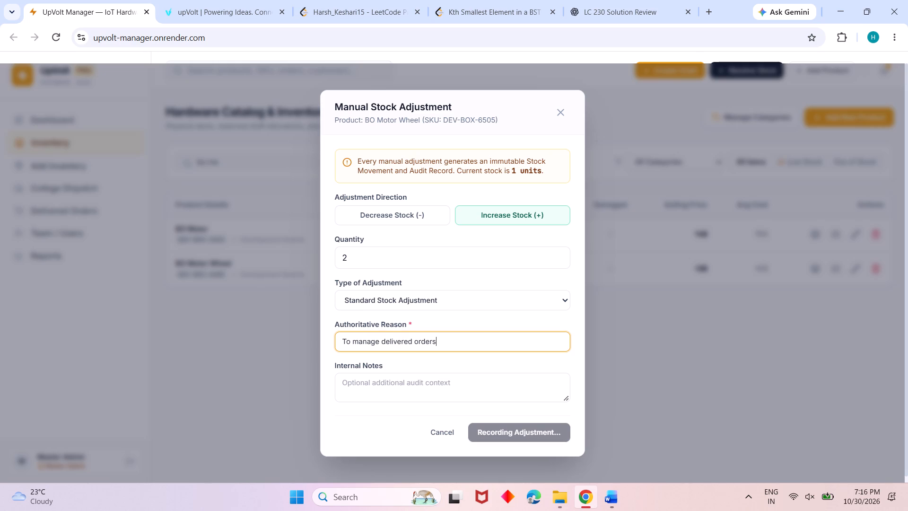
Start a new order in Delivered Orders and enter the customer's name.
{"action": "left_click", "coordinate": [82, 210]}
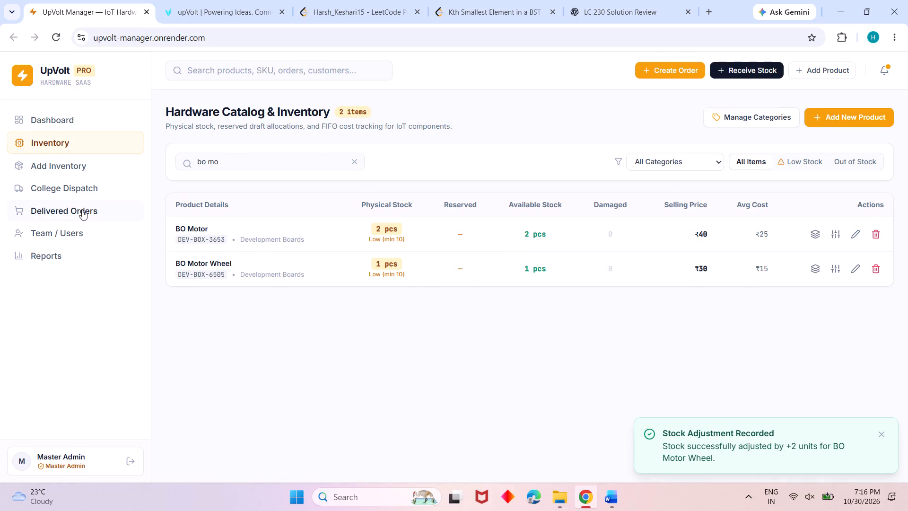
{"action": "left_click", "coordinate": [846, 123]}
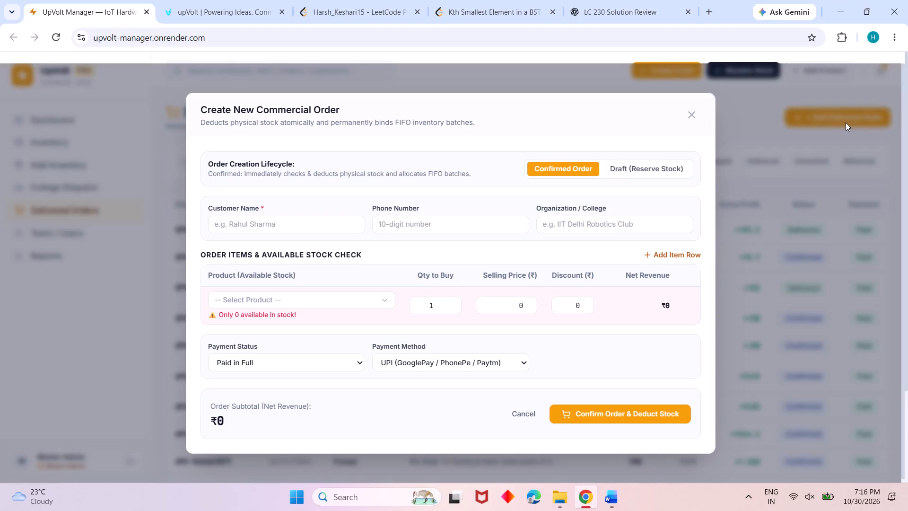
{"action": "left_click", "coordinate": [332, 229]}
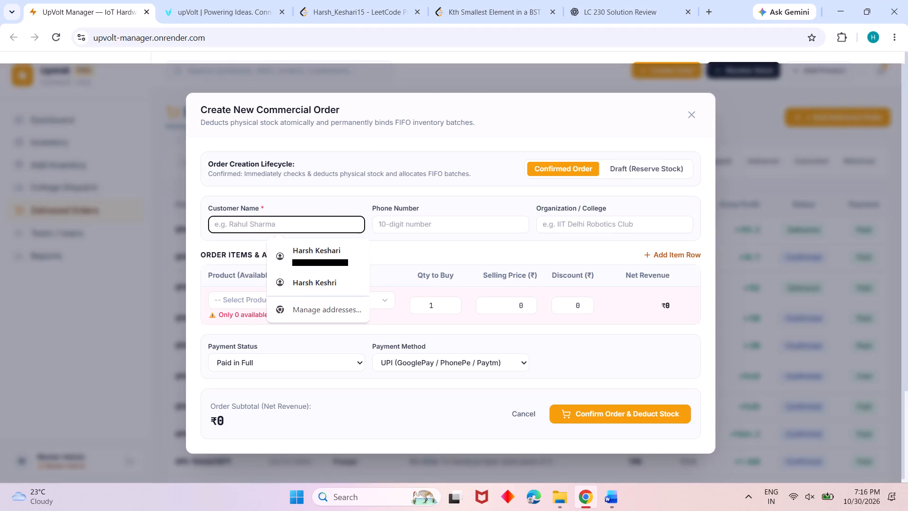
{"action": "type", "text": "Priyanshy"}
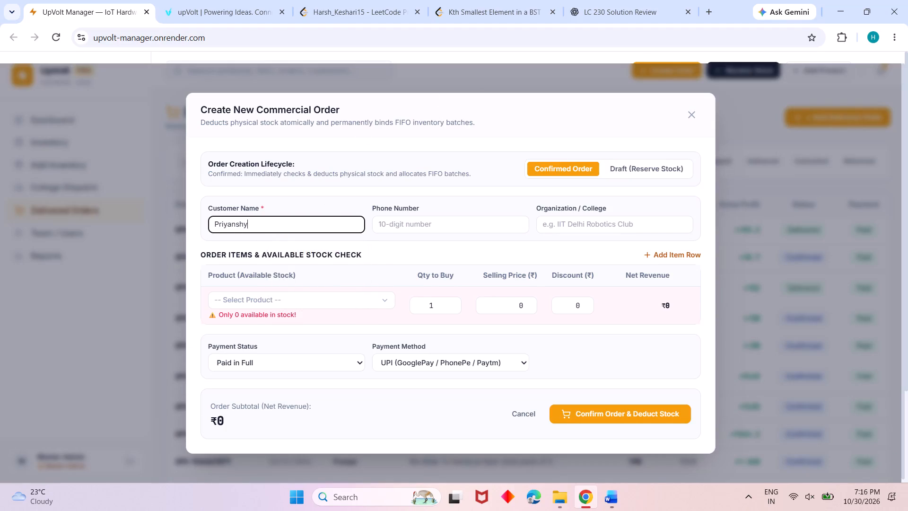
{"action": "key", "text": "BackSpace"}
{"action": "key", "text": "u"}
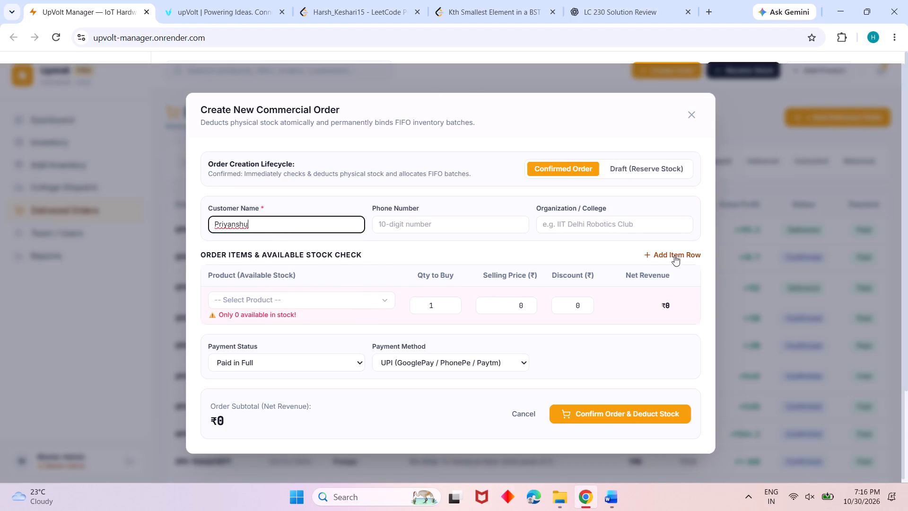
Add multiple blank item rows to the new order for its products.
{"action": "left_click", "coordinate": [679, 251]}
{"action": "triple_click", "coordinate": [685, 238]}
{"action": "triple_click", "coordinate": [685, 238]}
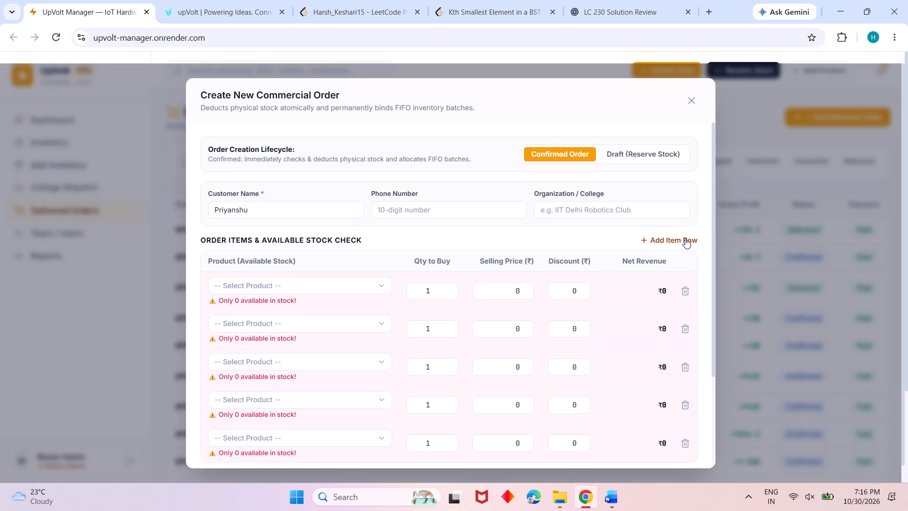
{"action": "triple_click", "coordinate": [685, 238]}
{"action": "left_click", "coordinate": [685, 238]}
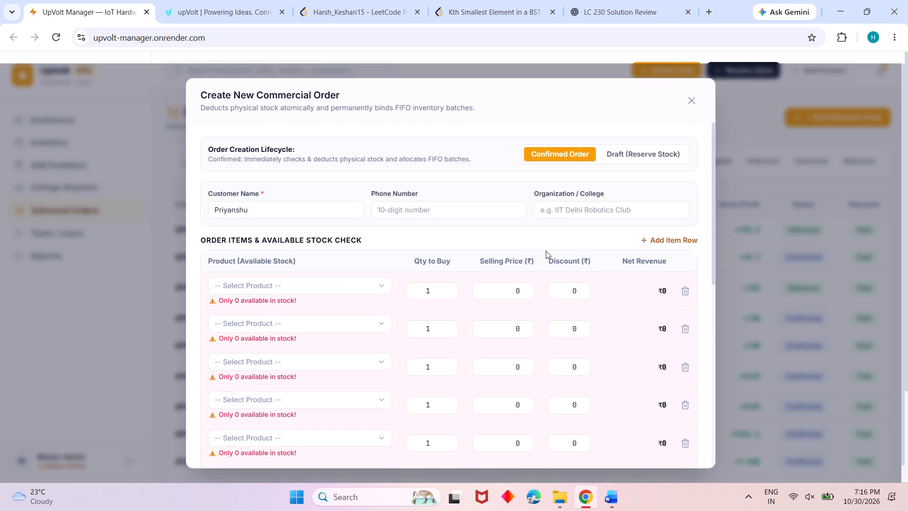
Search for "esp" in the order's first item row and select ESP32 as its product.
{"action": "left_click", "coordinate": [367, 282]}
{"action": "type", "text": "so"}
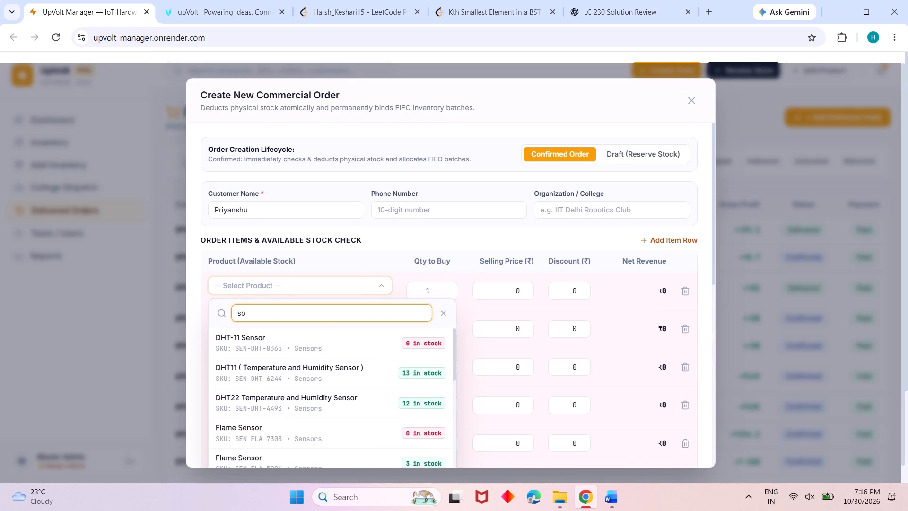
{"action": "key", "text": "BackSpace"}
{"action": "key", "text": "BackSpace"}
{"action": "type", "text": "eso"}
{"action": "key", "text": "BackSpace"}
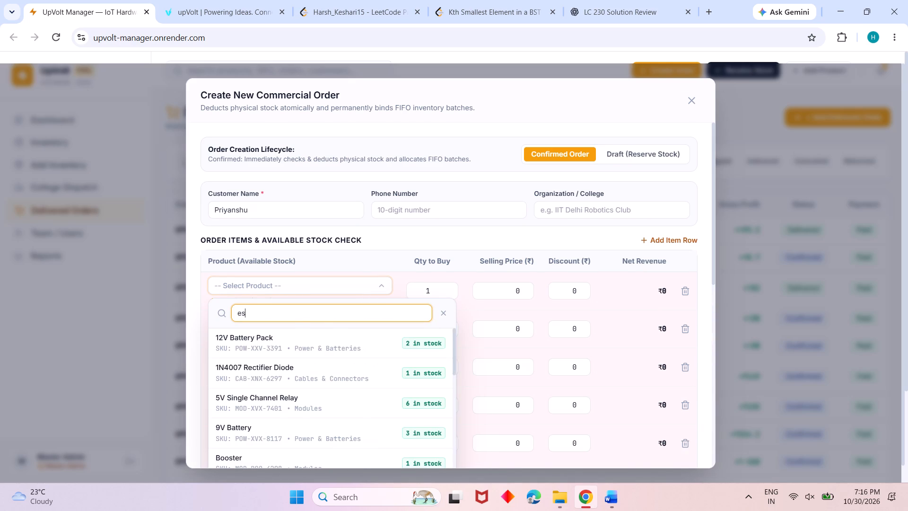
{"action": "key", "text": "p"}
{"action": "left_click", "coordinate": [291, 340]}
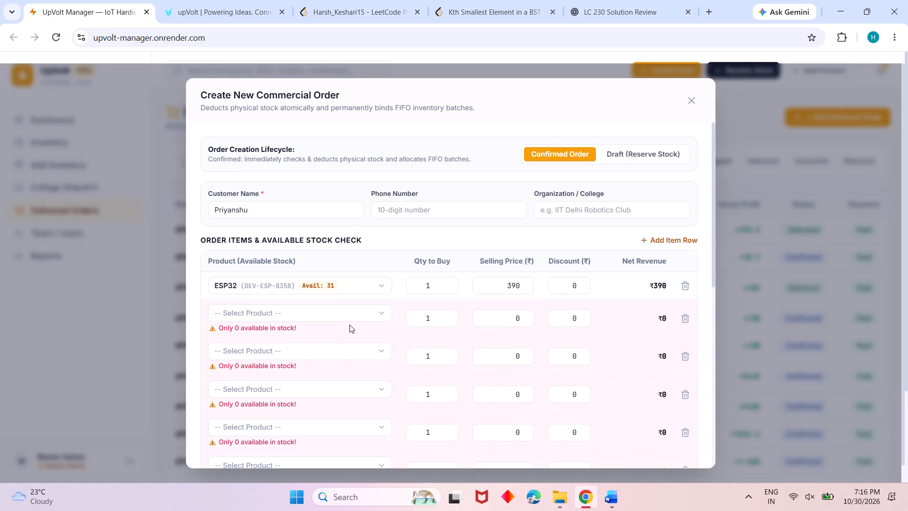
Select BO Motor as the second order item by searching "bo motor" and set its quantity to 2.
{"action": "left_click", "coordinate": [371, 314]}
{"action": "type", "text": "bo motor"}
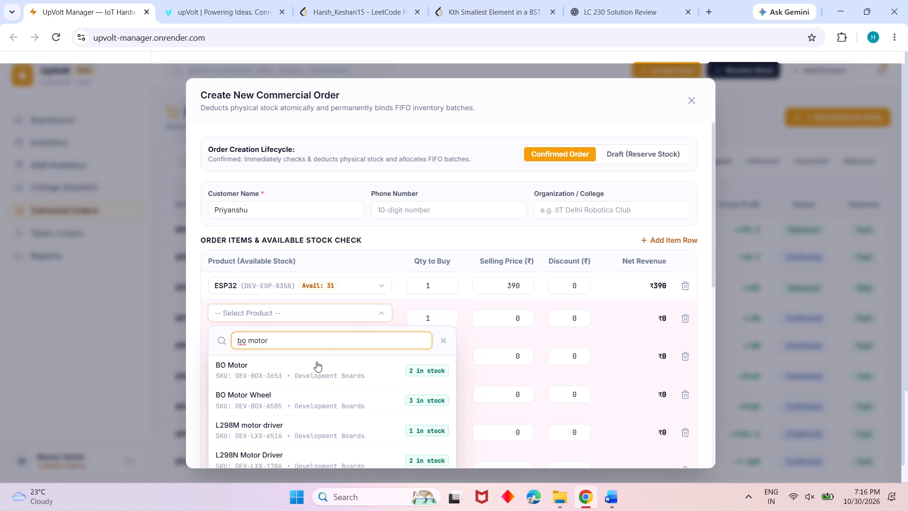
{"action": "left_click", "coordinate": [333, 374]}
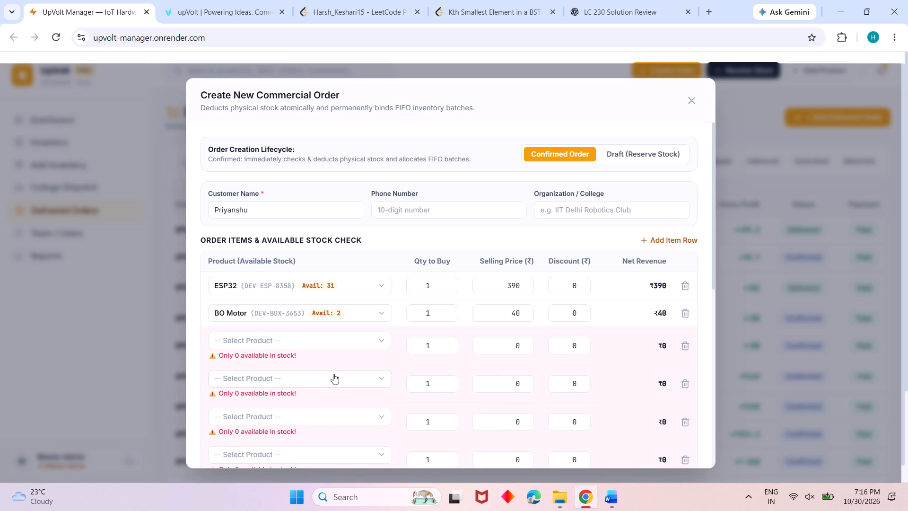
{"action": "left_click", "coordinate": [449, 310]}
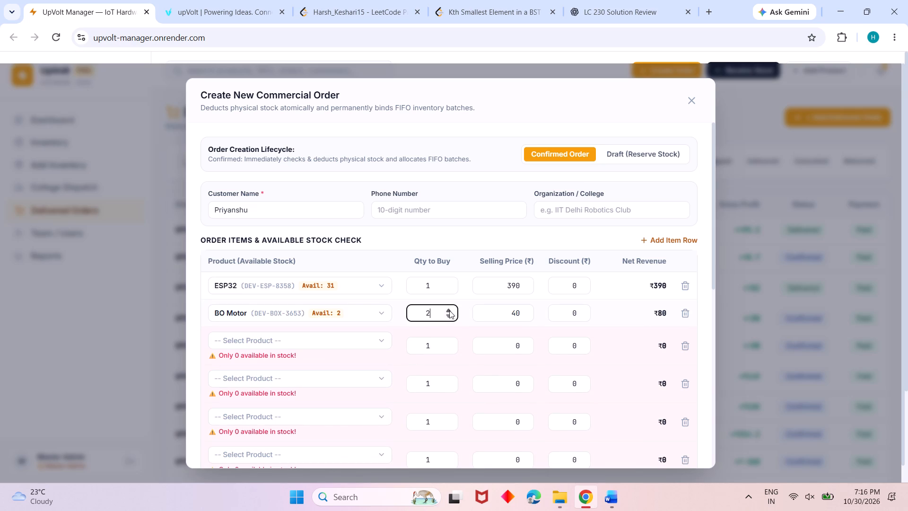
Search for "motor" in the order's third item row and select L1298N Motor Driver as its product.
{"action": "left_click", "coordinate": [333, 337]}
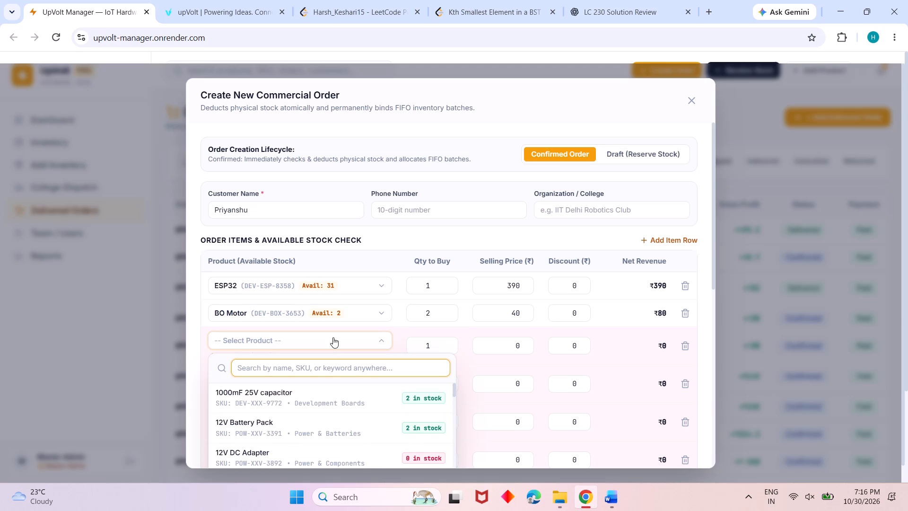
{"action": "type", "text": "li"}
{"action": "type", "text": "298"}
{"action": "key", "text": "ctrl+BackSpace"}
{"action": "type", "text": "moot"}
{"action": "key", "text": "BackSpace"}
{"action": "key", "text": "BackSpace"}
{"action": "type", "text": "tor"}
{"action": "scroll", "coordinate": [298, 413], "scroll_direction": "down", "scroll_amount": 1}
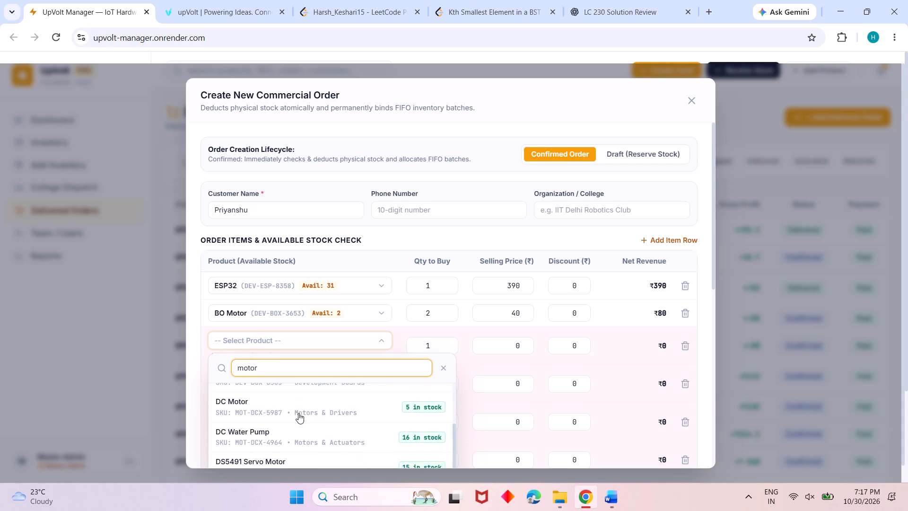
{"action": "scroll", "coordinate": [298, 413], "scroll_direction": "down", "scroll_amount": 1}
{"action": "scroll", "coordinate": [368, 299], "scroll_direction": "down", "scroll_amount": 3}
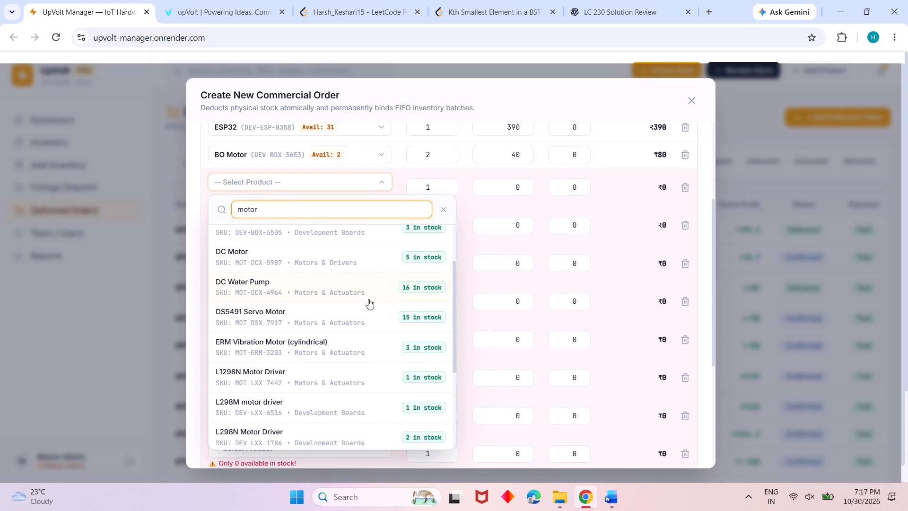
{"action": "scroll", "coordinate": [368, 299], "scroll_direction": "up", "scroll_amount": 1}
{"action": "scroll", "coordinate": [368, 299], "scroll_direction": "down", "scroll_amount": 1}
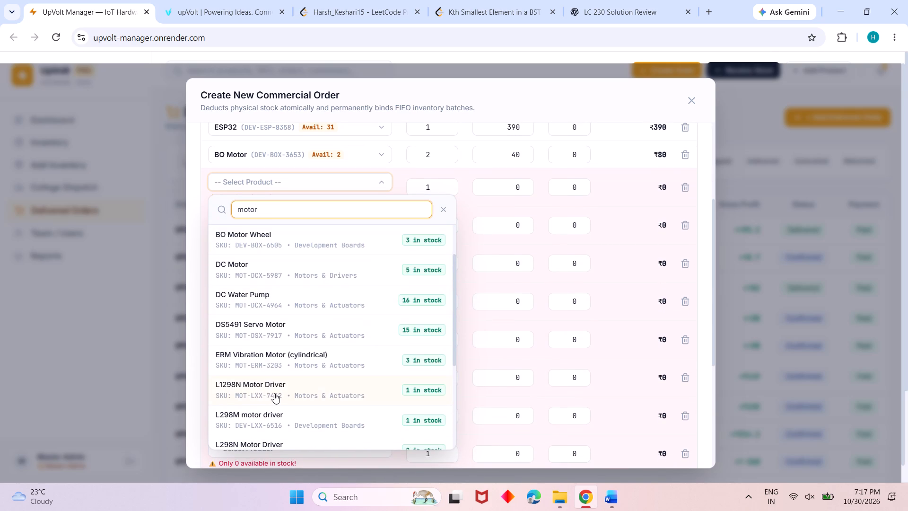
{"action": "left_click", "coordinate": [274, 393]}
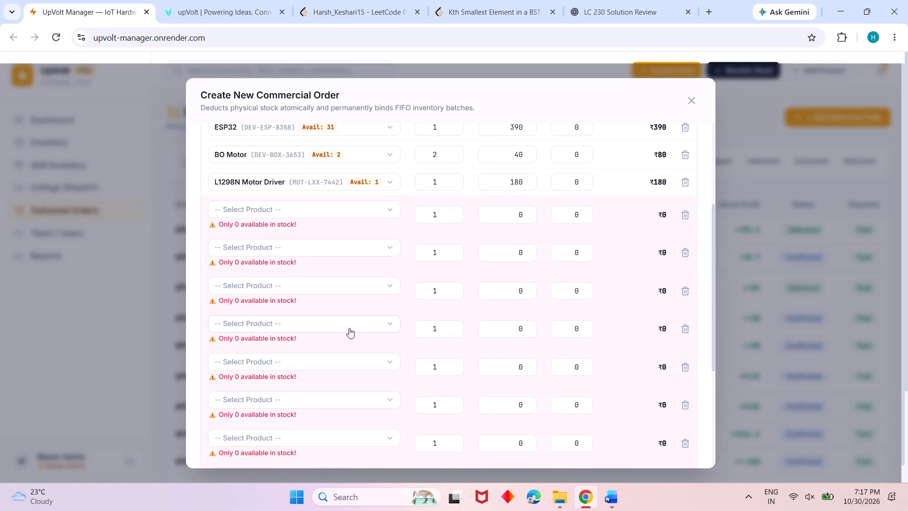
Select DS5491 Servo Motor as the fourth order item by searching "servo" and set its quantity to 2.
{"action": "left_click", "coordinate": [352, 210]}
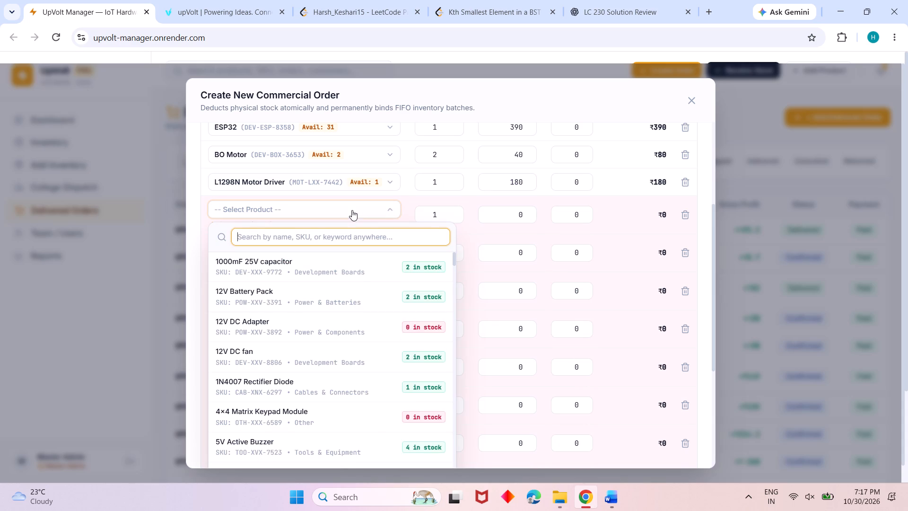
{"action": "type", "text": "servo"}
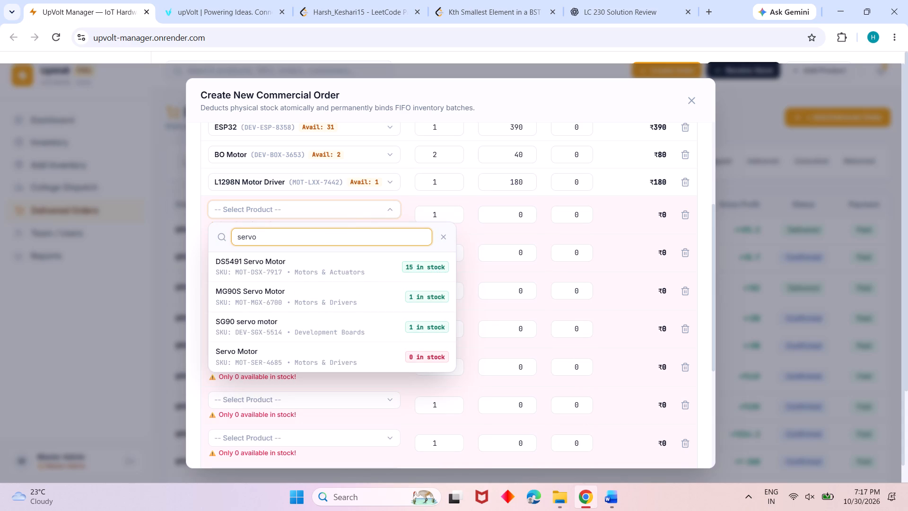
{"action": "left_click", "coordinate": [335, 275]}
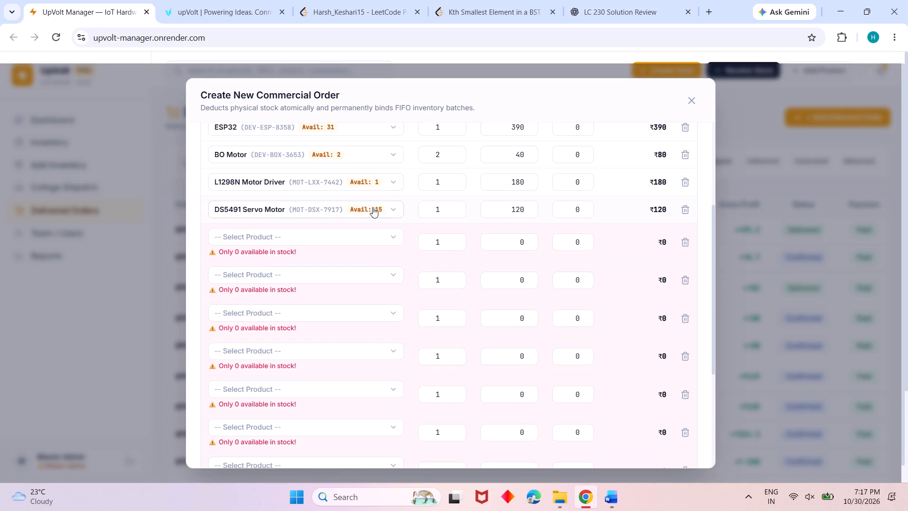
{"action": "left_click", "coordinate": [457, 205]}
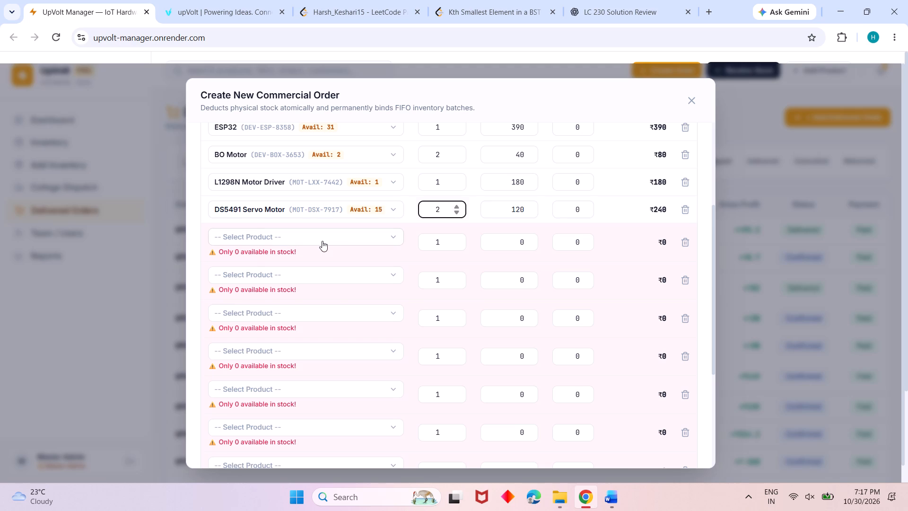
Select 12V Battery Pack as the fifth order item by searching "battery" and set its quantity to 2.
{"action": "left_click", "coordinate": [322, 241]}
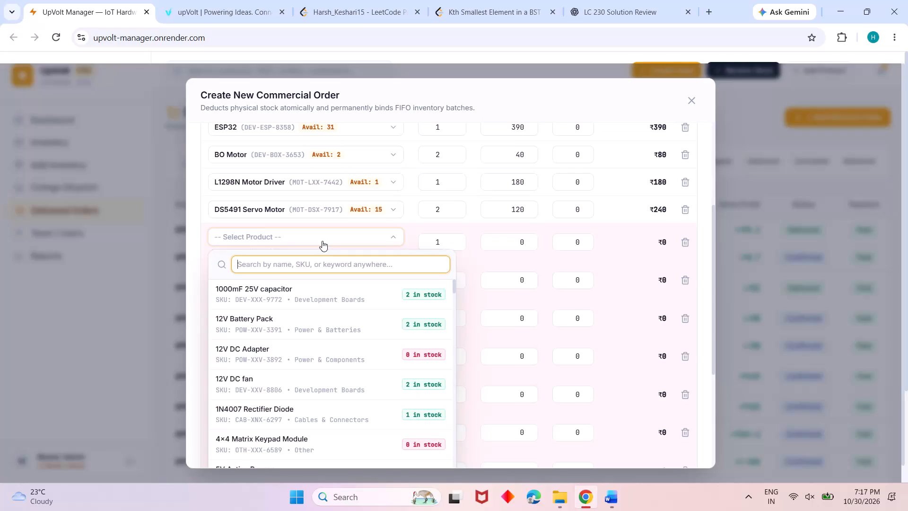
{"action": "type", "text": "bar"}
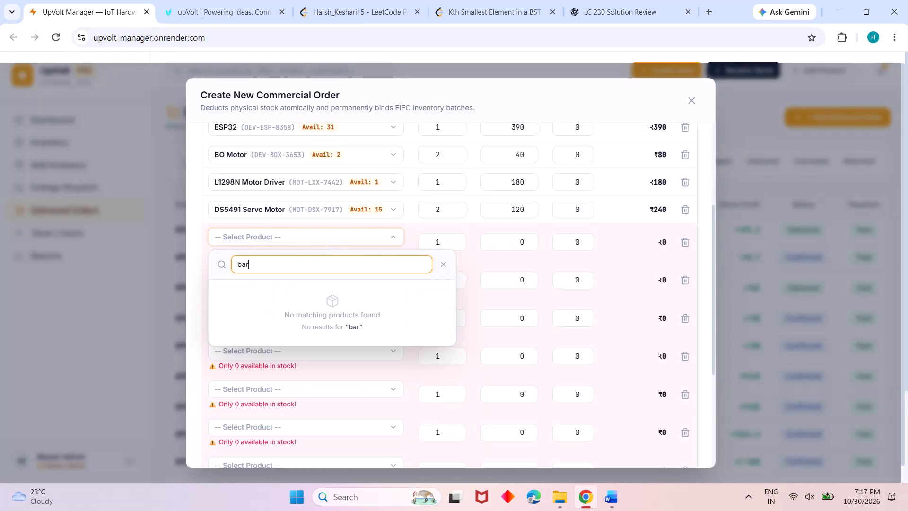
{"action": "key", "text": "BackSpace"}
{"action": "type", "text": "ttery"}
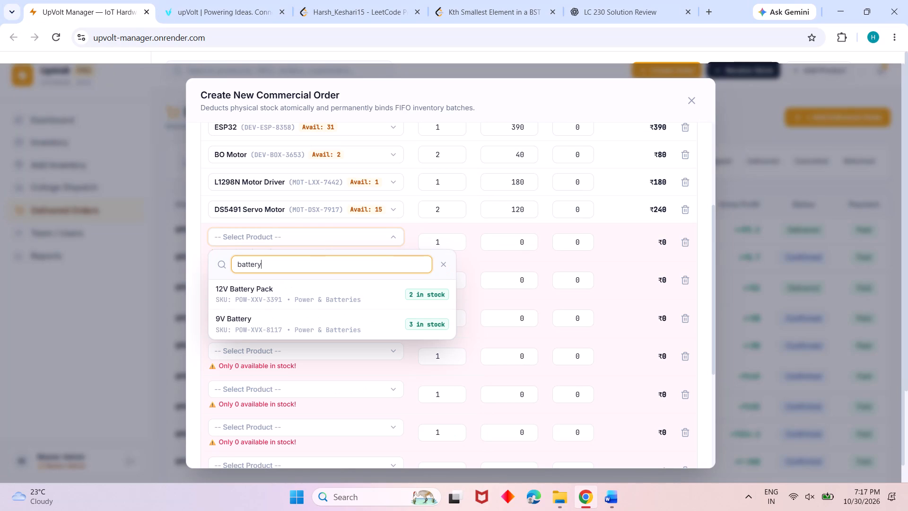
{"action": "left_click", "coordinate": [304, 297]}
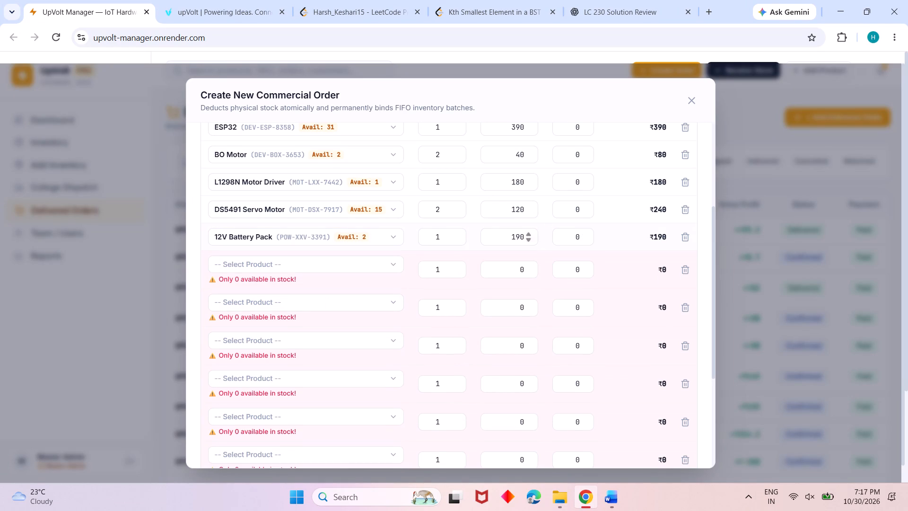
{"action": "left_click", "coordinate": [455, 233]}
Select TIP 122 Transistor as the sixth order item by searching "transi" and set its quantity to 2.
{"action": "left_click", "coordinate": [349, 268]}
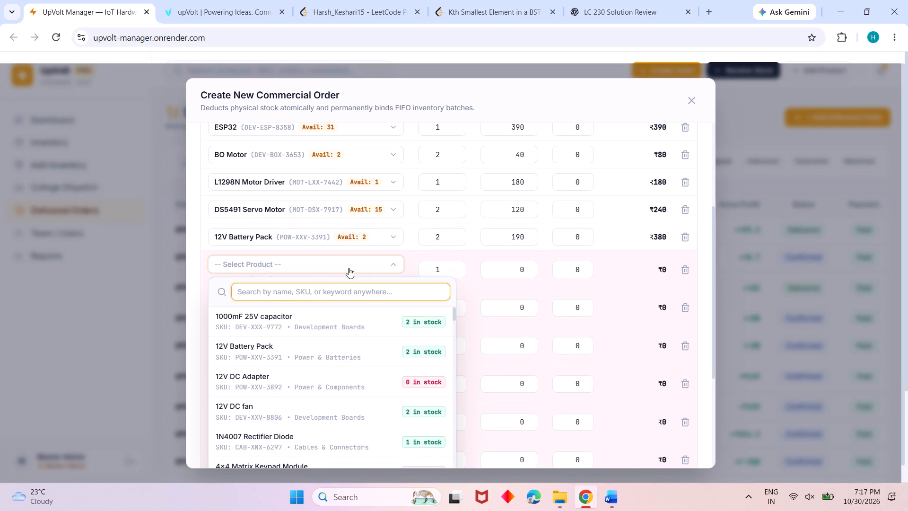
{"action": "type", "text": "transi"}
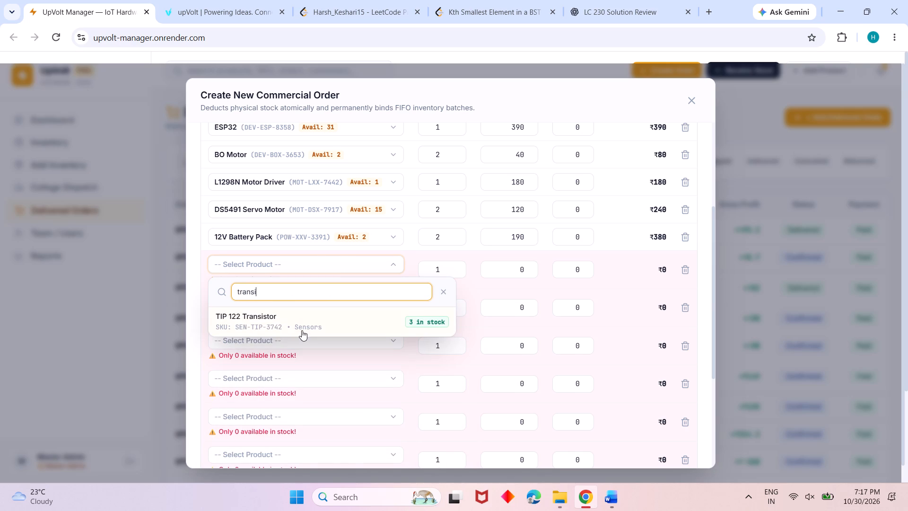
{"action": "left_click", "coordinate": [302, 330]}
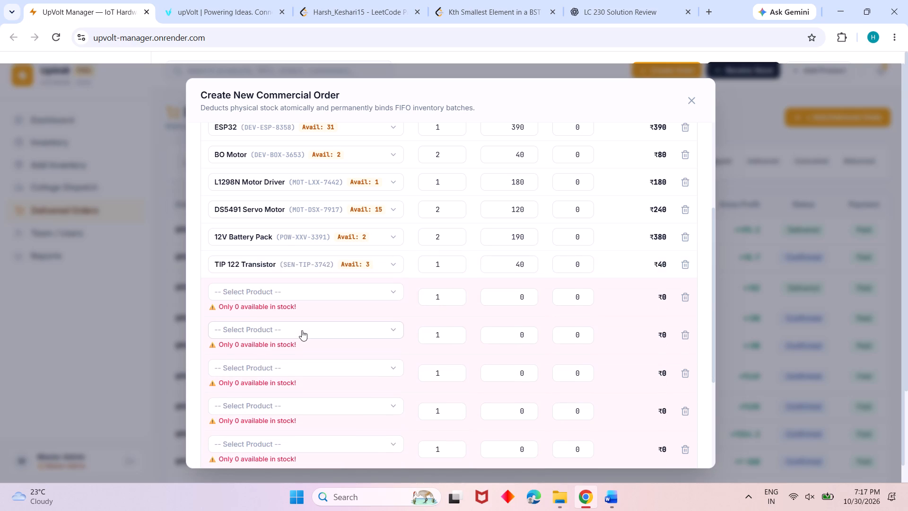
{"action": "left_click", "coordinate": [457, 261]}
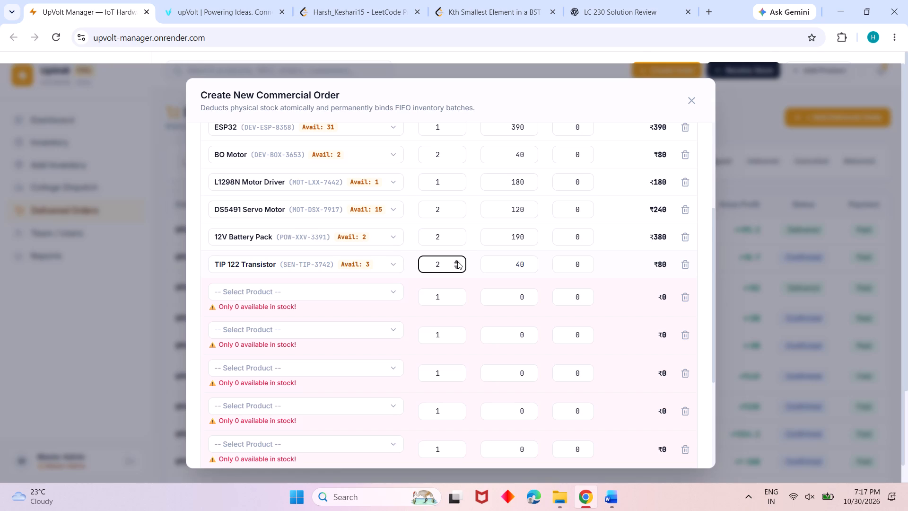
Select 1000mF 25V capacitor as the seventh order item by searching "capaci" and set its quantity to 2.
{"action": "left_click", "coordinate": [351, 292]}
{"action": "type", "text": "capaci"}
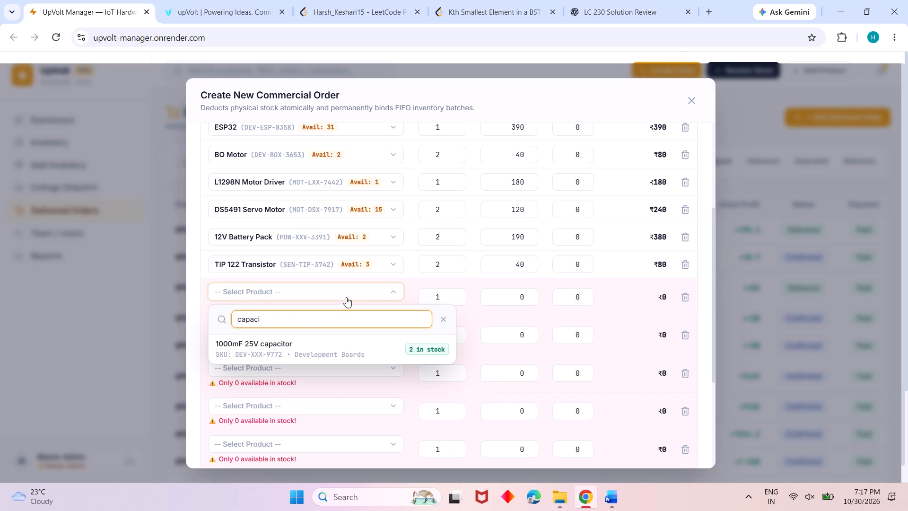
{"action": "left_click", "coordinate": [323, 346]}
{"action": "left_click", "coordinate": [460, 292]}
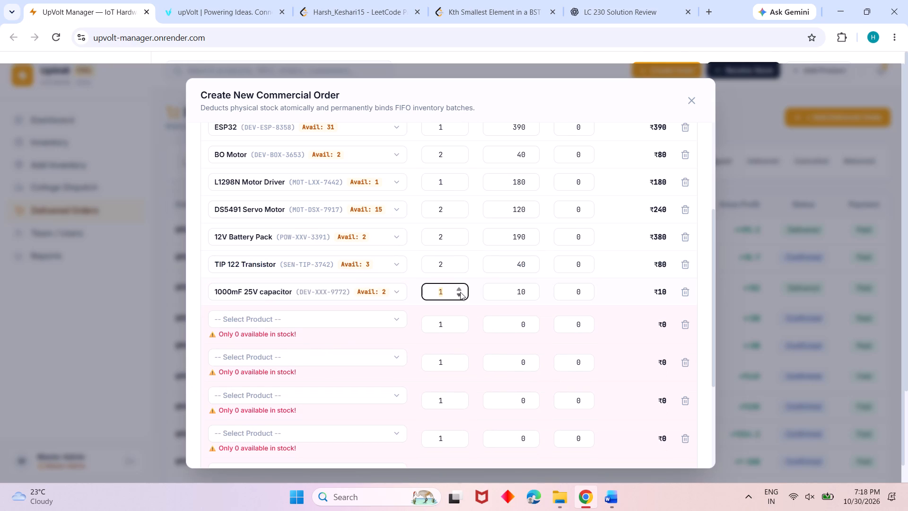
{"action": "left_click", "coordinate": [456, 288]}
Select Resistor 220ohm (pack of 4) as the eighth order item by searching "resistor" and set its quantity to 4.
{"action": "left_click", "coordinate": [376, 324]}
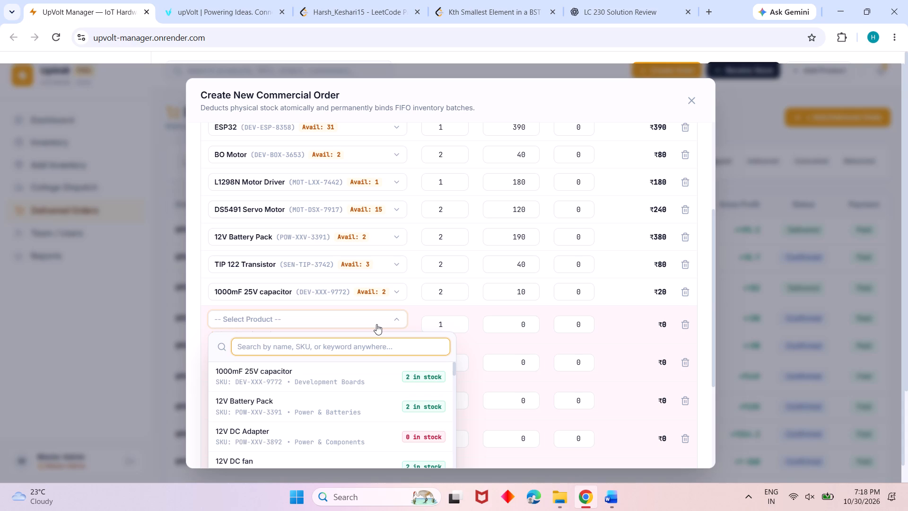
{"action": "type", "text": "resits"}
{"action": "key", "text": "BackSpace"}
{"action": "key", "text": "BackSpace"}
{"action": "type", "text": "stor"}
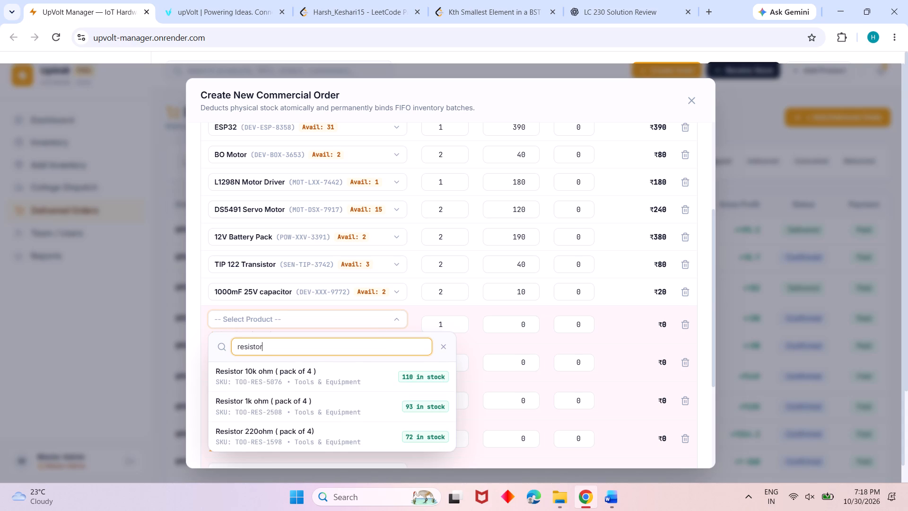
{"action": "left_click", "coordinate": [271, 429]}
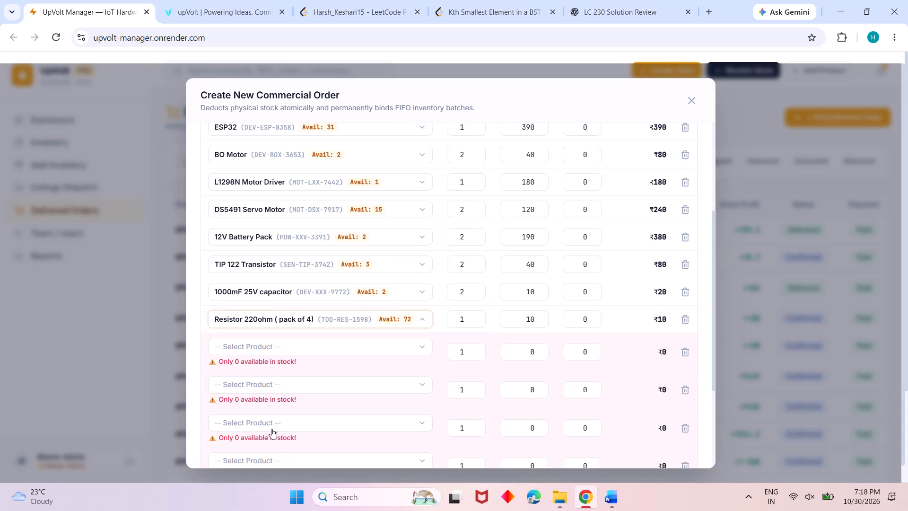
{"action": "triple_click", "coordinate": [477, 315]}
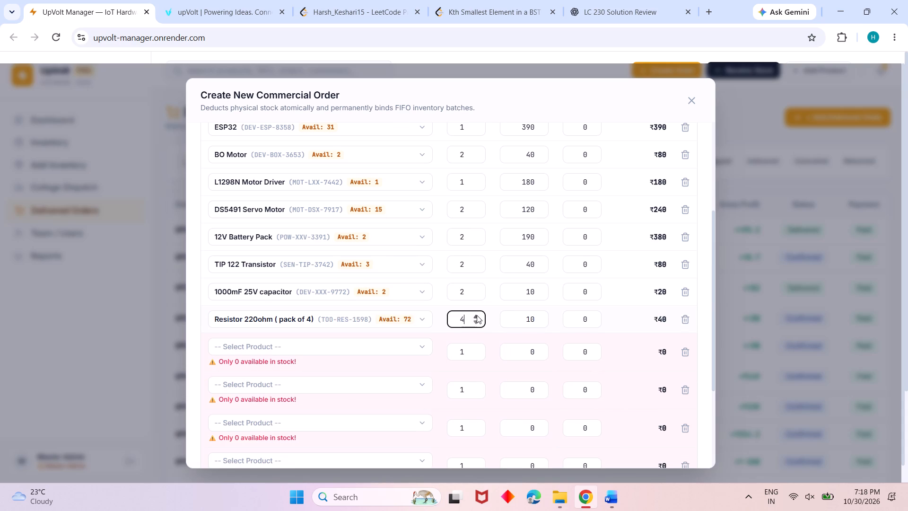
Select Resistor 1k ohm (pack of 4) as the ninth order item by searching "resistor" and set its quantity to 2.
{"action": "left_click", "coordinate": [401, 344]}
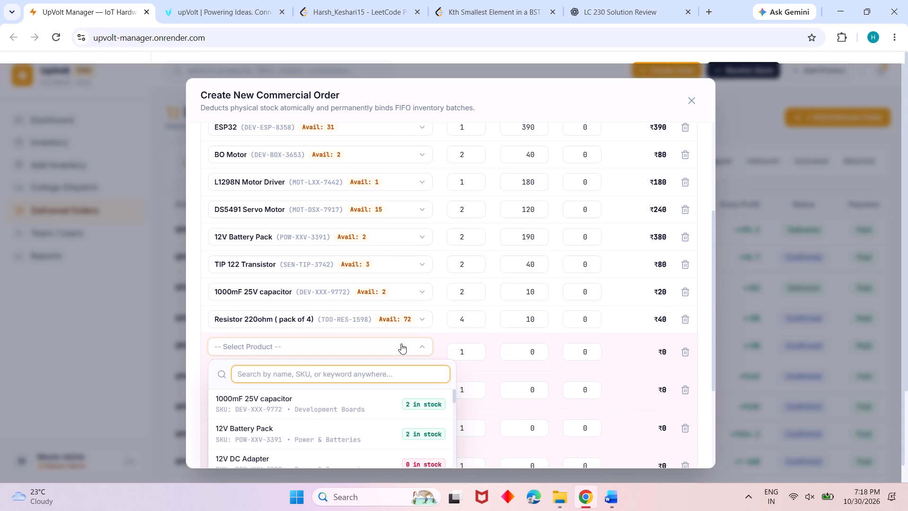
{"action": "type", "text": "resistor"}
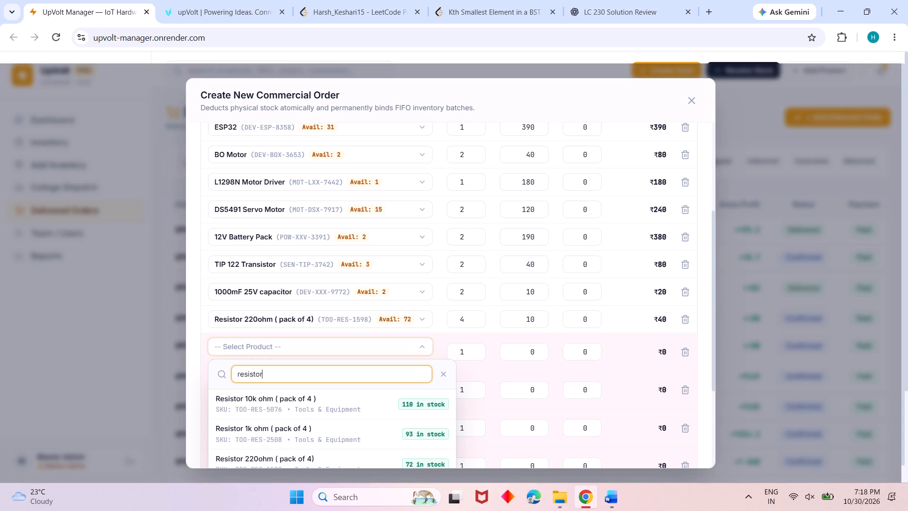
{"action": "scroll", "coordinate": [413, 407], "scroll_direction": "down", "scroll_amount": 1}
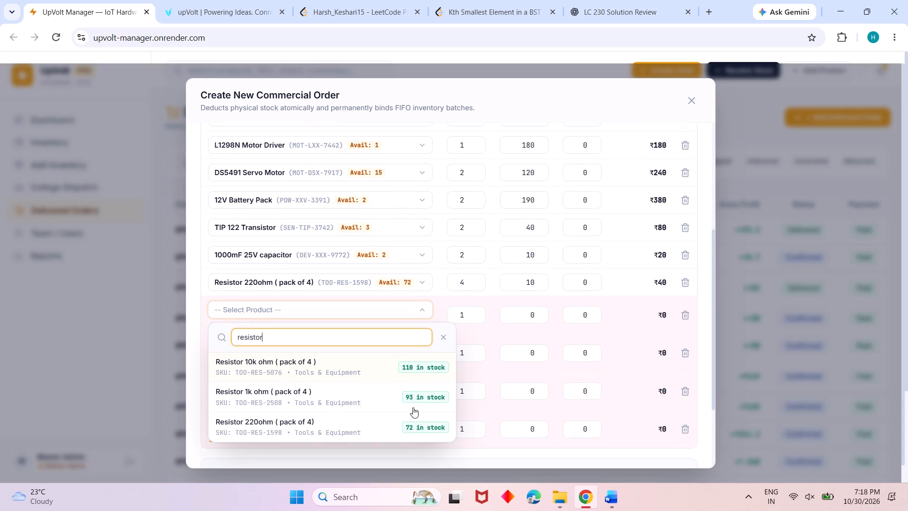
{"action": "scroll", "coordinate": [413, 407], "scroll_direction": "down", "scroll_amount": 1}
{"action": "left_click", "coordinate": [288, 393]}
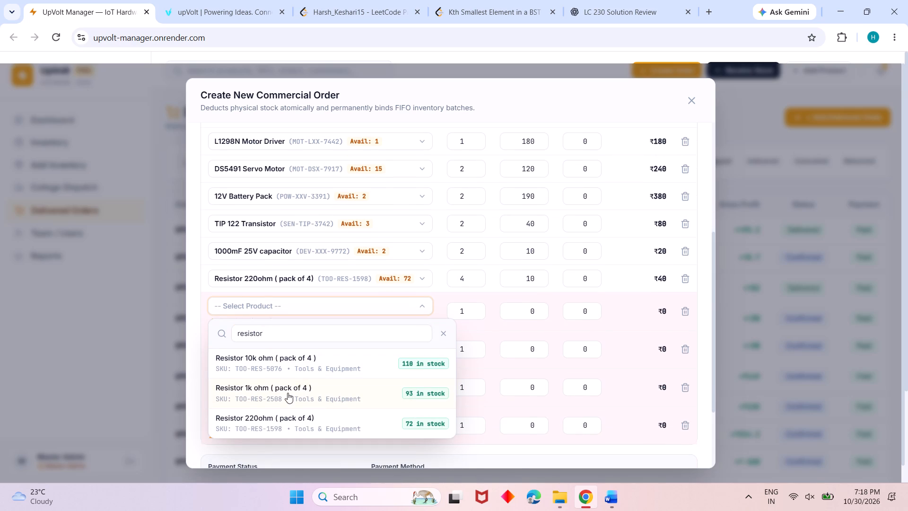
{"action": "double_click", "coordinate": [477, 305]}
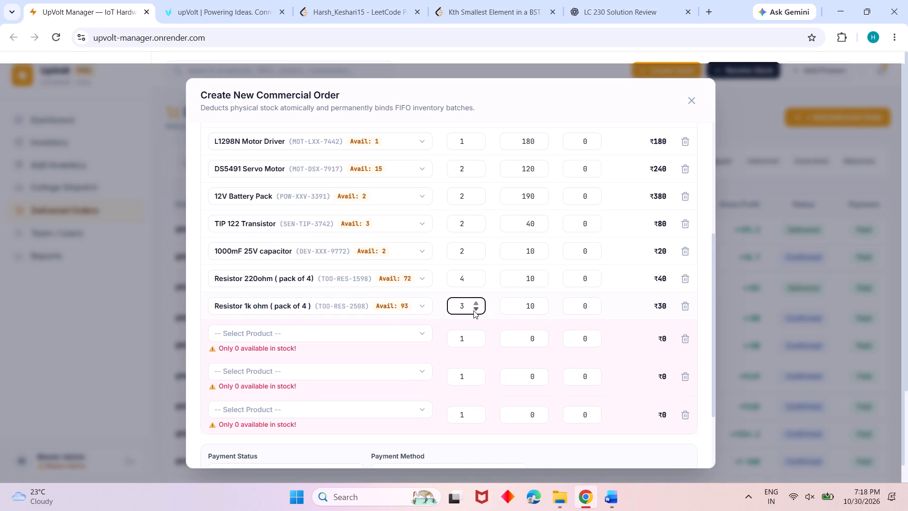
{"action": "left_click", "coordinate": [473, 310]}
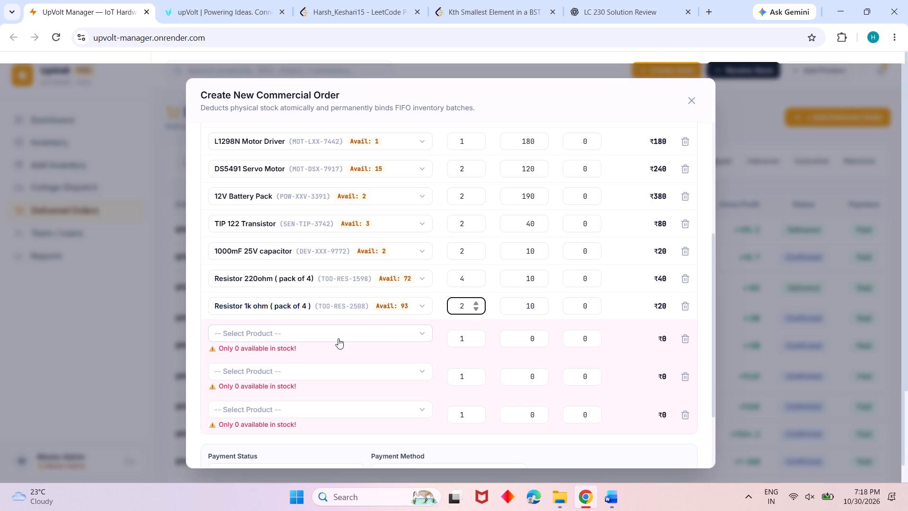
Search for "breadbo" in the order's tenth item row and select Breadboard as its product.
{"action": "left_click", "coordinate": [344, 333]}
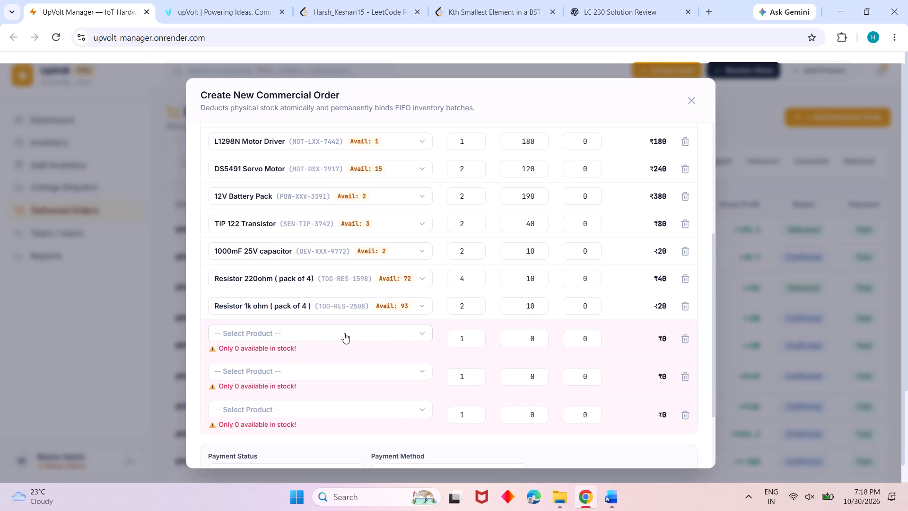
{"action": "type", "text": "breasd"}
{"action": "key", "text": "BackSpace"}
{"action": "key", "text": "BackSpace"}
{"action": "type", "text": "dbo"}
{"action": "left_click", "coordinate": [325, 384]}
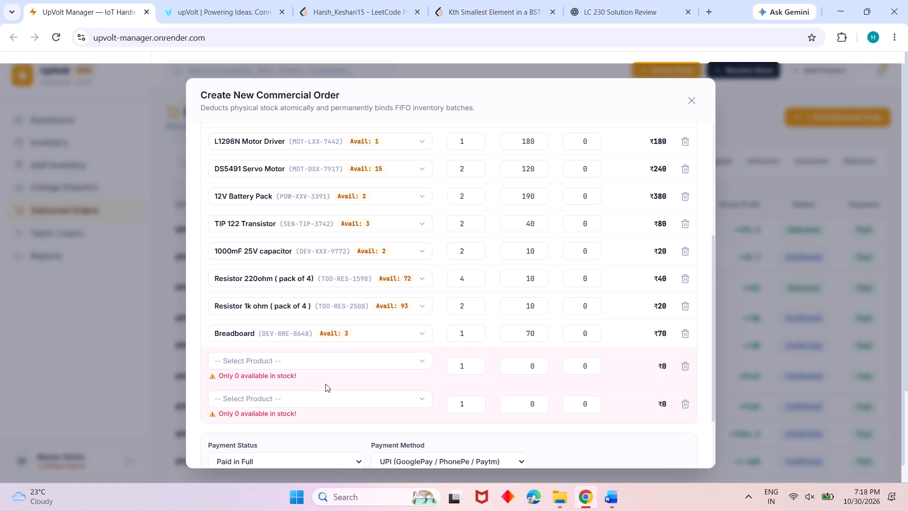
Search for "soldering" in the order's eleventh item row and select Soldering wire as its product.
{"action": "left_click", "coordinate": [334, 354]}
{"action": "type", "text": "soldering"}
{"action": "left_click", "coordinate": [311, 416]}
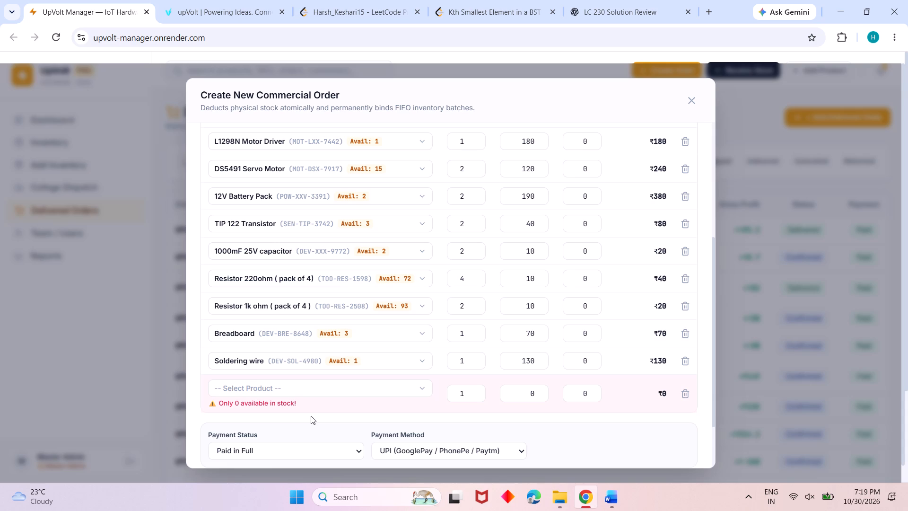
Search for "resistor" in the order's twelfth item row, select Resistor 10k ohm (pack of 4) and set its quantity to 2.
{"action": "scroll", "coordinate": [270, 315], "scroll_direction": "up", "scroll_amount": 1}
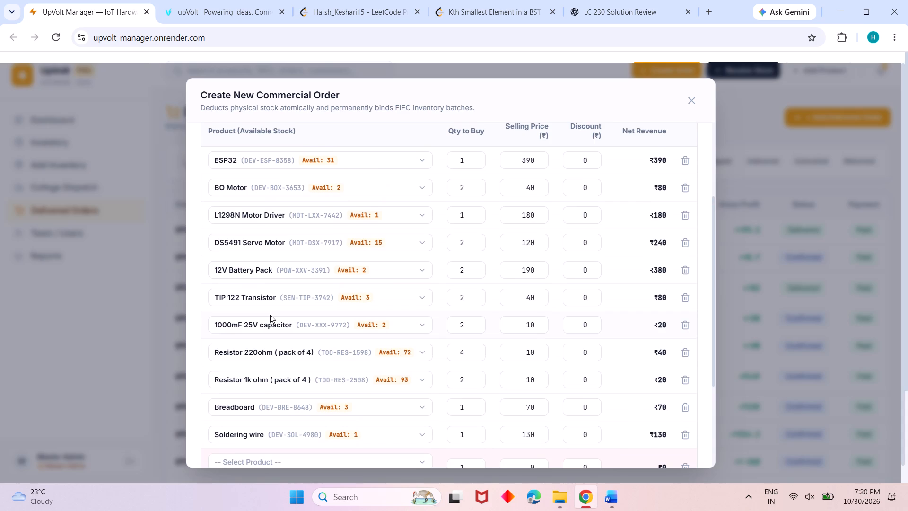
{"action": "scroll", "coordinate": [270, 315], "scroll_direction": "down", "scroll_amount": 2}
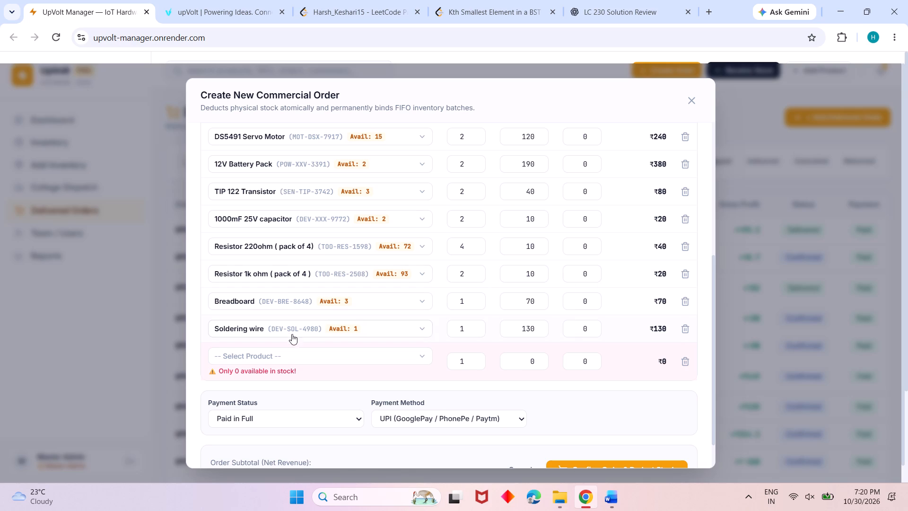
{"action": "left_click", "coordinate": [284, 348]}
{"action": "left_click", "coordinate": [284, 348]}
{"action": "key", "text": "r"}
{"action": "type", "text": "esis"}
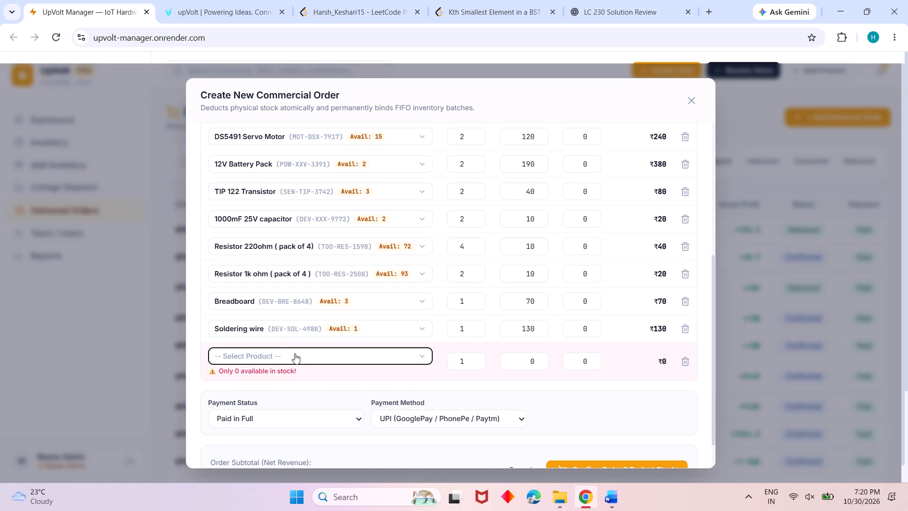
{"action": "left_click", "coordinate": [295, 352]}
{"action": "type", "text": "ress"}
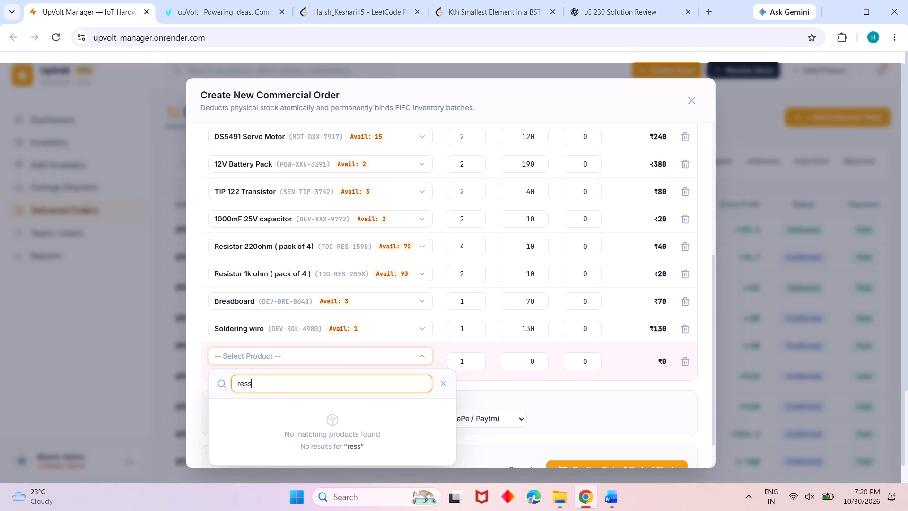
{"action": "key", "text": "BackSpace"}
{"action": "type", "text": "is"}
{"action": "type", "text": "ot"}
{"action": "key", "text": "BackSpace"}
{"action": "key", "text": "BackSpace"}
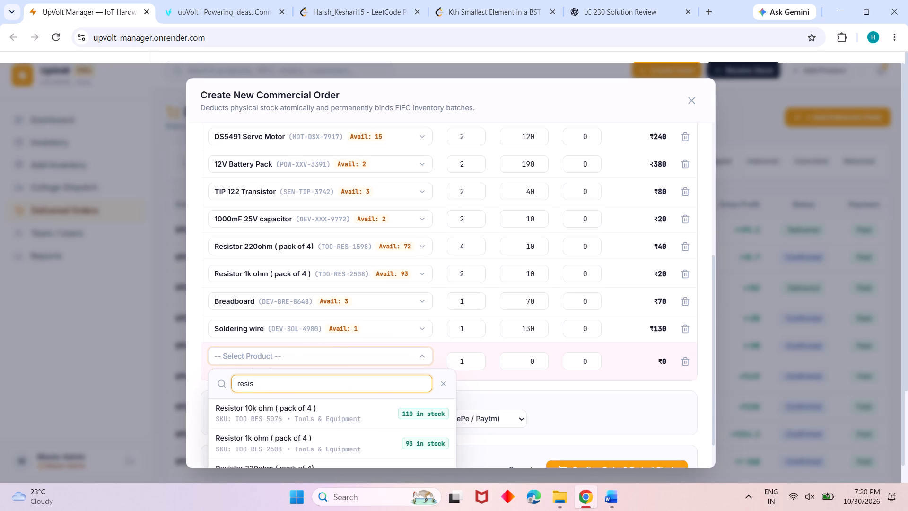
{"action": "type", "text": "tor"}
{"action": "scroll", "coordinate": [292, 352], "scroll_direction": "down", "scroll_amount": 1}
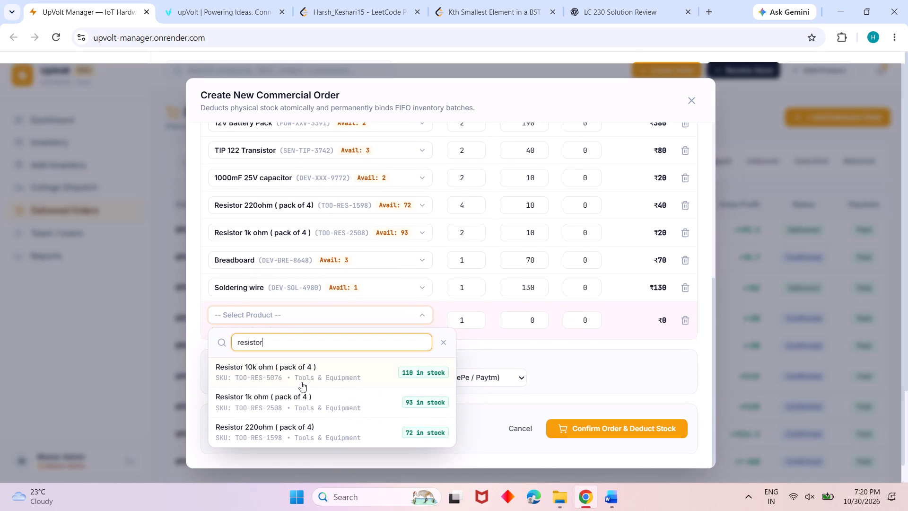
{"action": "left_click", "coordinate": [301, 382]}
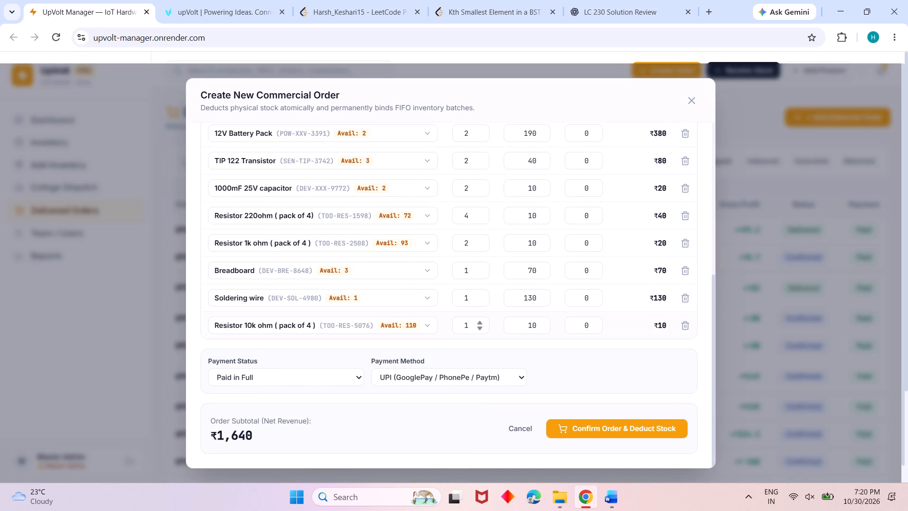
{"action": "left_click", "coordinate": [478, 321]}
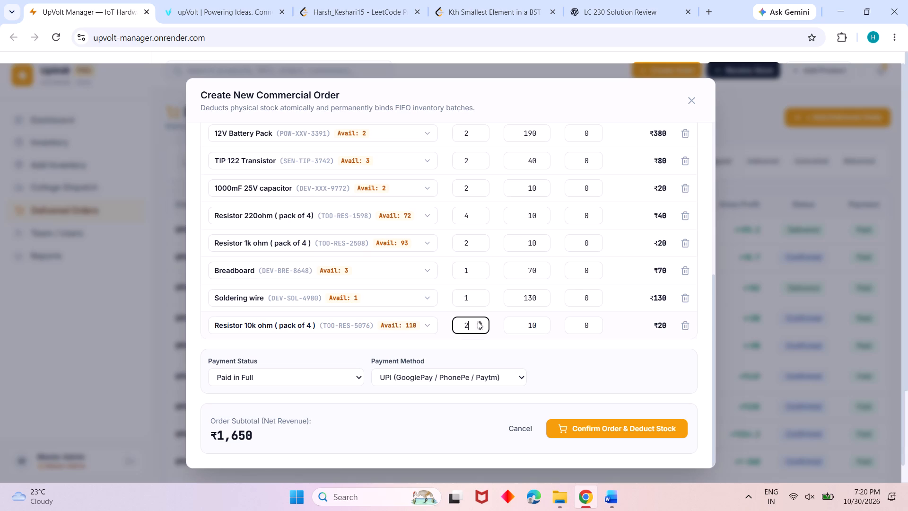
Add six empty item rows to the order.
{"action": "scroll", "coordinate": [471, 156], "scroll_direction": "up", "scroll_amount": 1}
{"action": "scroll", "coordinate": [529, 218], "scroll_direction": "up", "scroll_amount": 1}
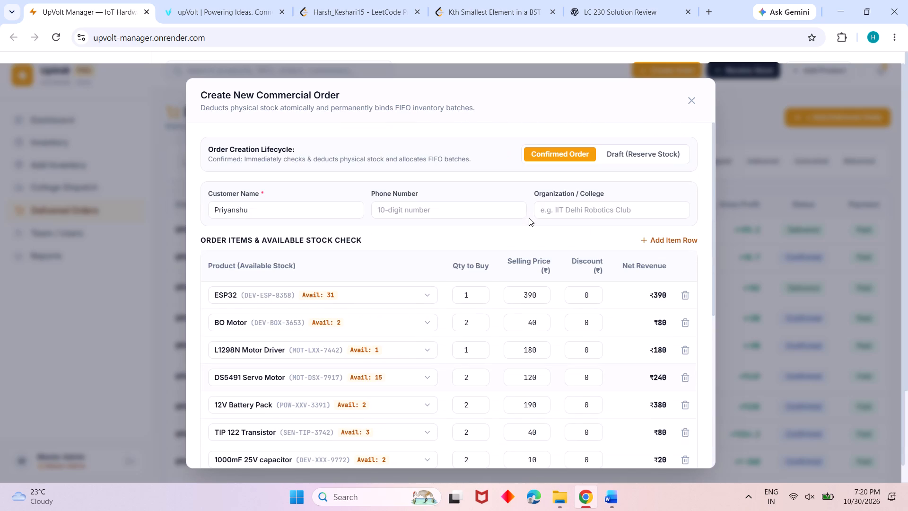
{"action": "scroll", "coordinate": [529, 218], "scroll_direction": "up", "scroll_amount": 1}
{"action": "triple_click", "coordinate": [665, 238]}
{"action": "triple_click", "coordinate": [665, 238]}
Search for "soldering" in the order's thirteenth item row and select the Development Boards Soldering wire as its product.
{"action": "scroll", "coordinate": [586, 246], "scroll_direction": "down", "scroll_amount": 5}
{"action": "left_click", "coordinate": [302, 244]}
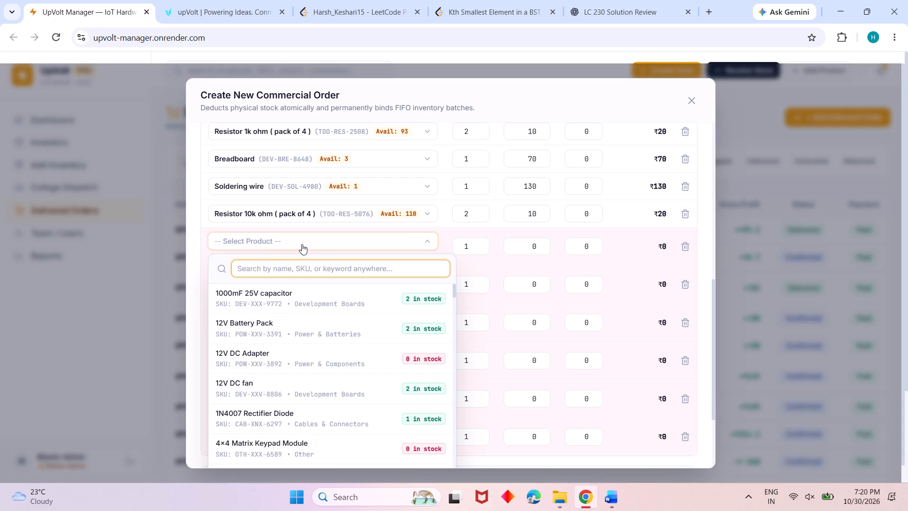
{"action": "type", "text": "soldei"}
{"action": "key", "text": "BackSpace"}
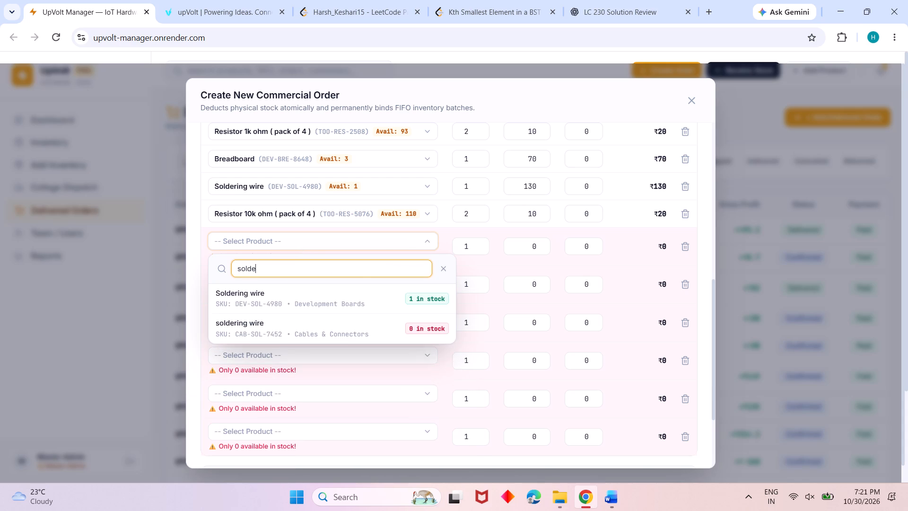
{"action": "key", "text": "BackSpace"}
{"action": "key", "text": "r"}
{"action": "key", "text": "BackSpace"}
{"action": "type", "text": "ern"}
{"action": "key", "text": "BackSpace"}
{"action": "type", "text": "ign"}
{"action": "key", "text": "BackSpace"}
{"action": "key", "text": "BackSpace"}
{"action": "type", "text": "ng"}
{"action": "left_click", "coordinate": [283, 293]}
Select Ultrasonic HC SR04 Sensor as the fourteenth order item by searching "ultra" and set its quantity to 3.
{"action": "left_click", "coordinate": [353, 268]}
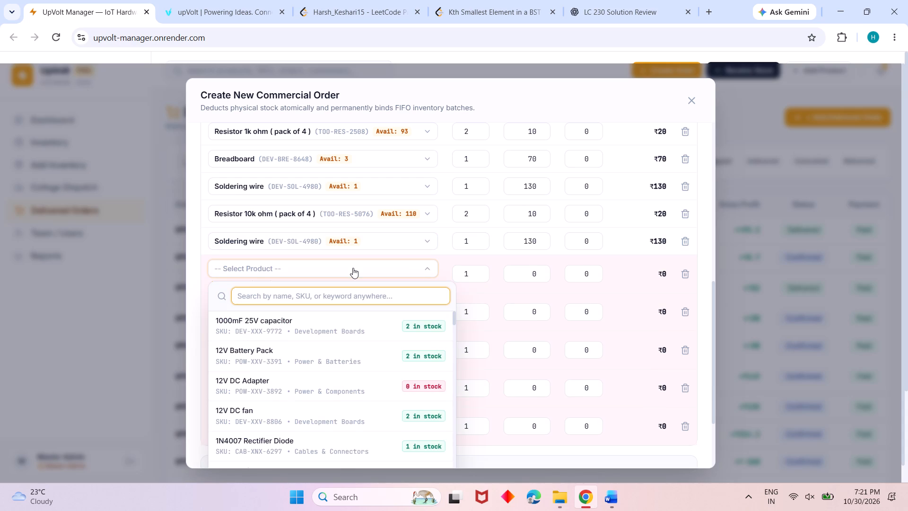
{"action": "type", "text": "ultra"}
{"action": "left_click", "coordinate": [354, 326]}
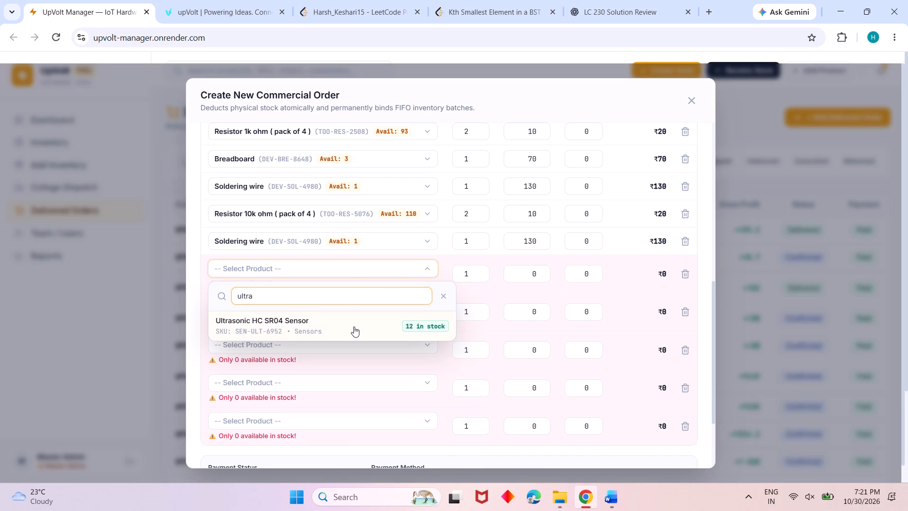
{"action": "double_click", "coordinate": [479, 266]}
Select Passive Buzzer as the fifteenth order item by searching "buzzer" and set its quantity to 2.
{"action": "left_click", "coordinate": [382, 300]}
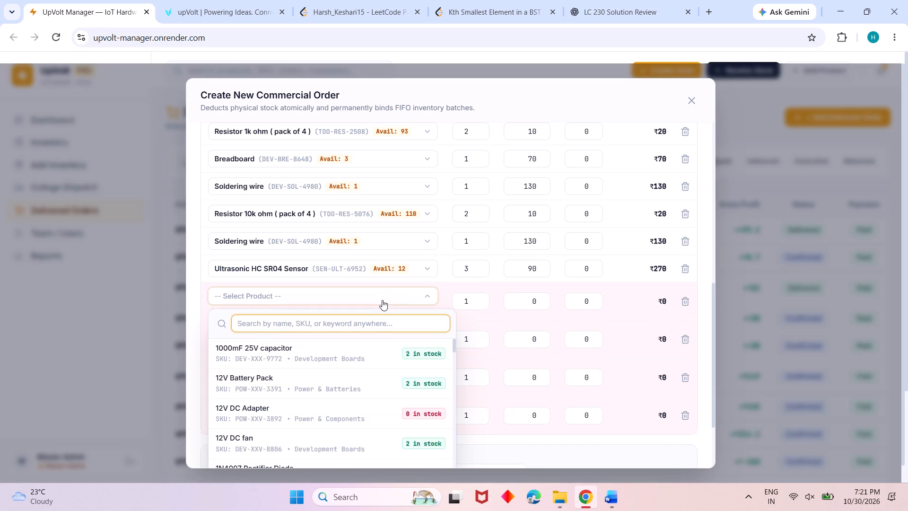
{"action": "type", "text": "cu"}
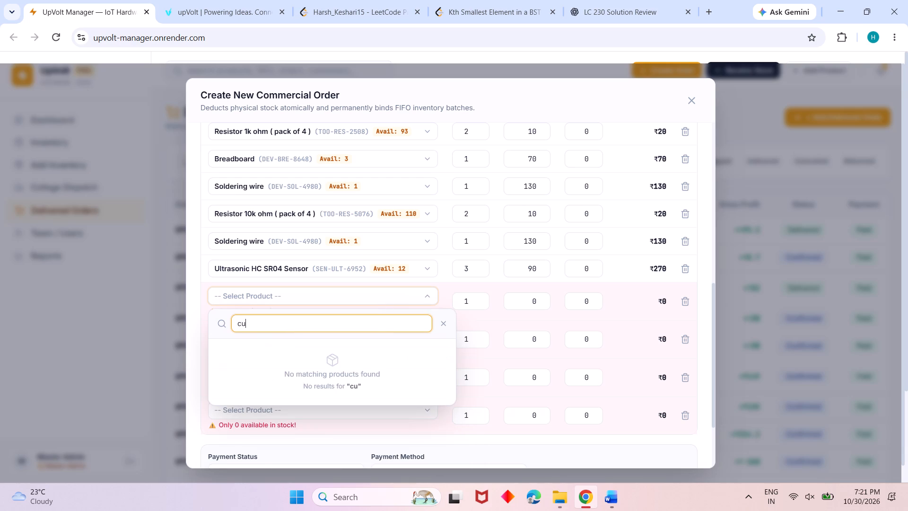
{"action": "key", "text": "BackSpace"}
{"action": "key", "text": "BackSpace"}
{"action": "type", "text": "buzzer"}
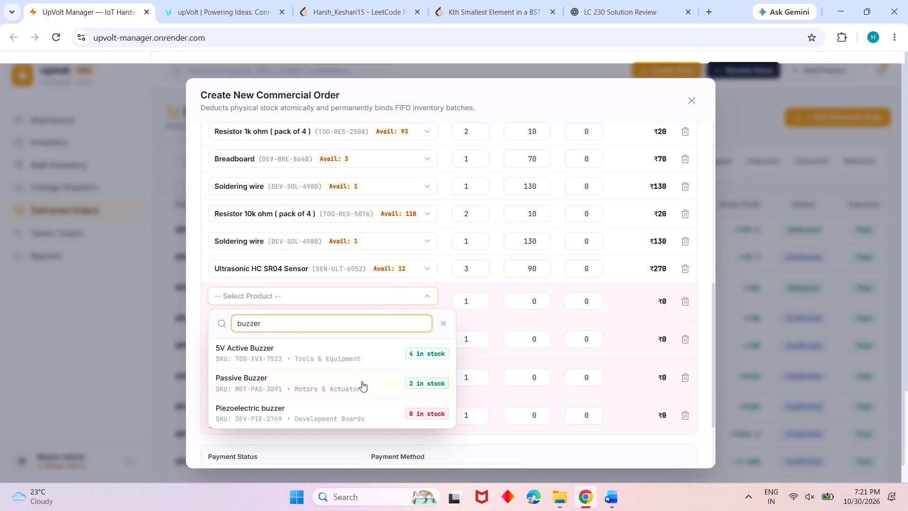
{"action": "left_click", "coordinate": [362, 381]}
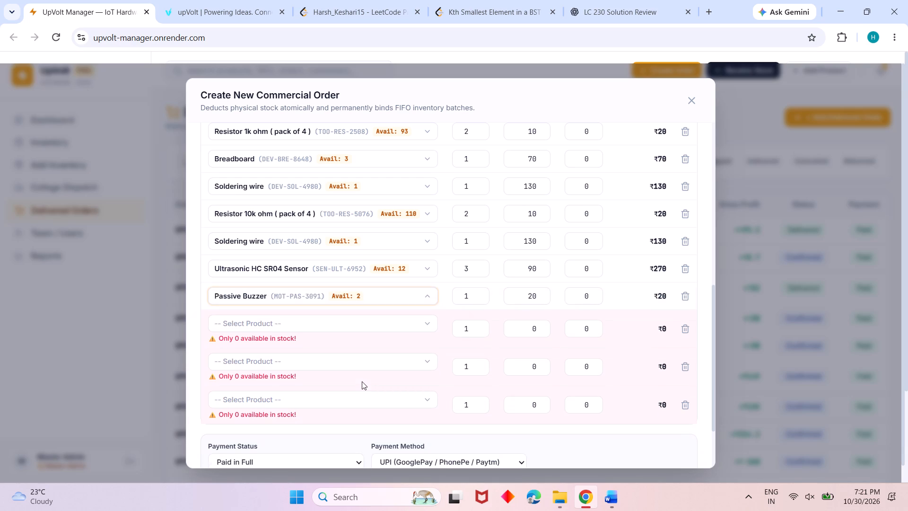
{"action": "left_click", "coordinate": [481, 295]}
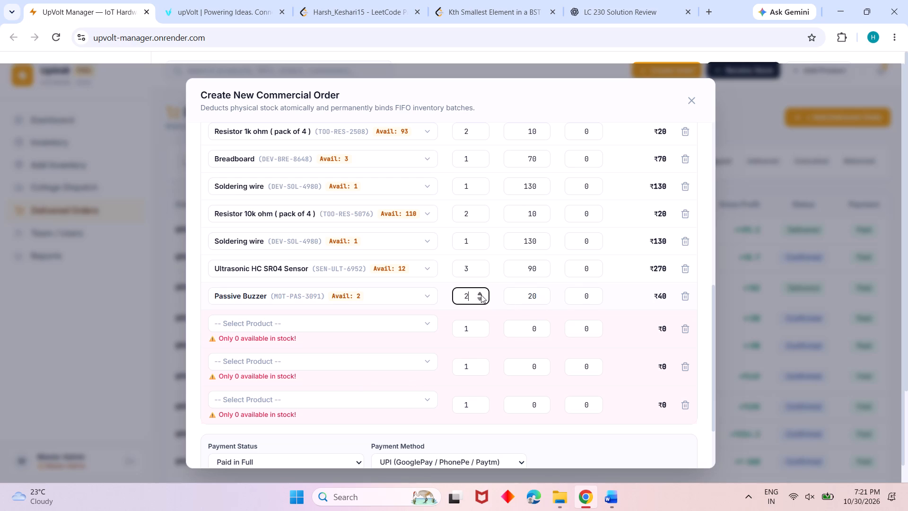
Select Push Buttons as the sixteenth order item by searching "push button" and set its quantity to 5.
{"action": "left_click", "coordinate": [413, 320]}
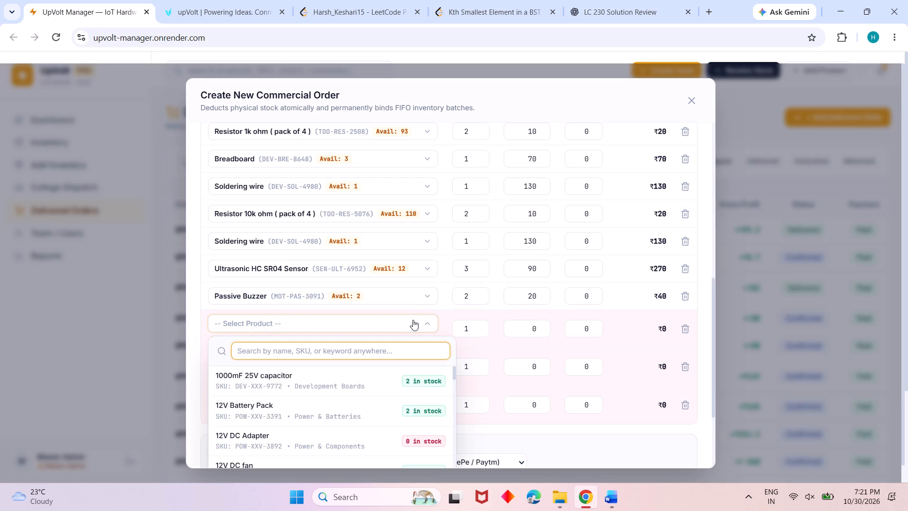
{"action": "type", "text": "push button"}
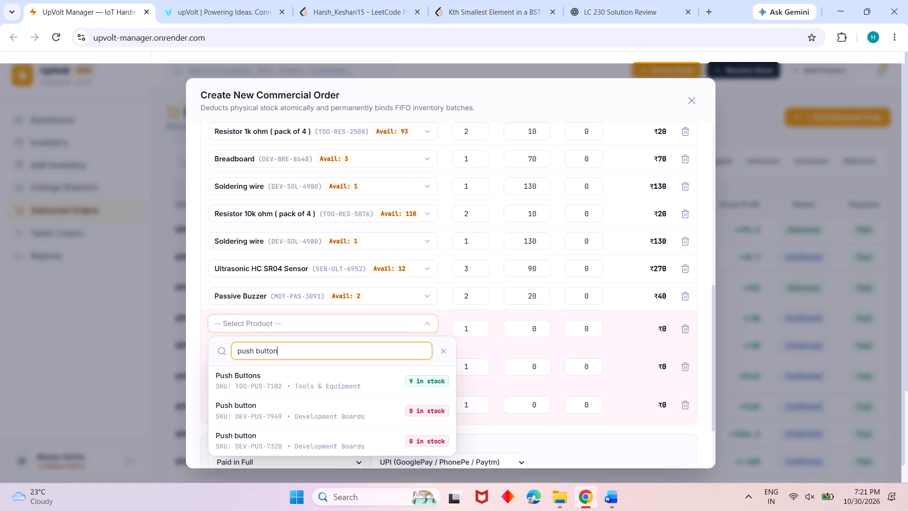
{"action": "left_click", "coordinate": [392, 377]}
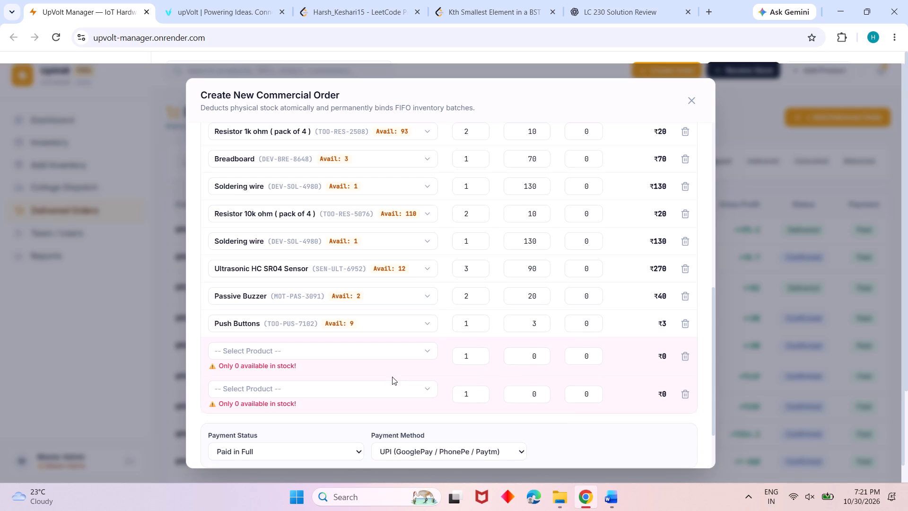
{"action": "triple_click", "coordinate": [479, 320]}
{"action": "left_click", "coordinate": [479, 320]}
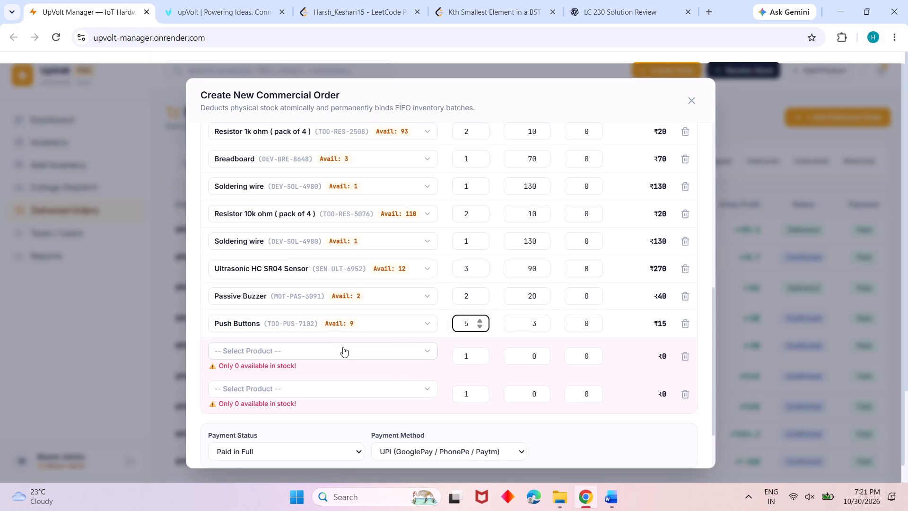
Search for "mq" in the order's seventeenth item row and select MQ-2 gas sensor as its product.
{"action": "left_click", "coordinate": [343, 348]}
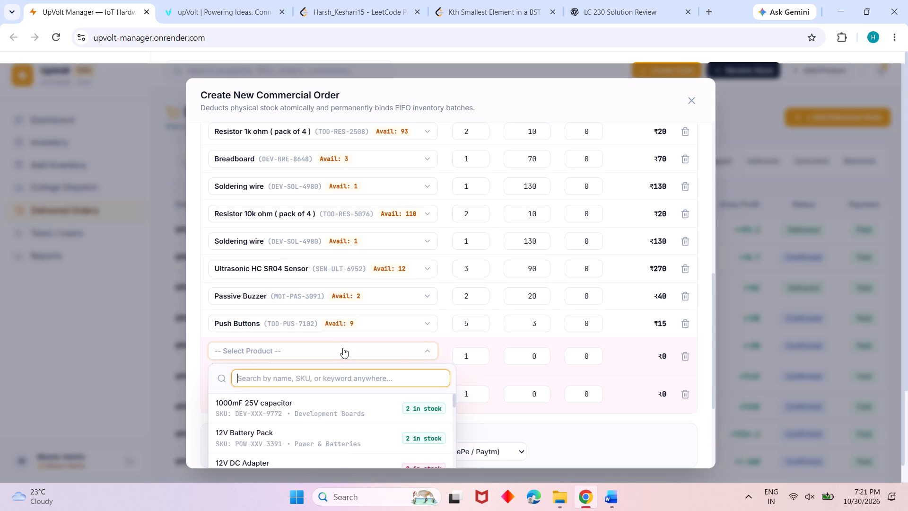
{"action": "type", "text": "mq"}
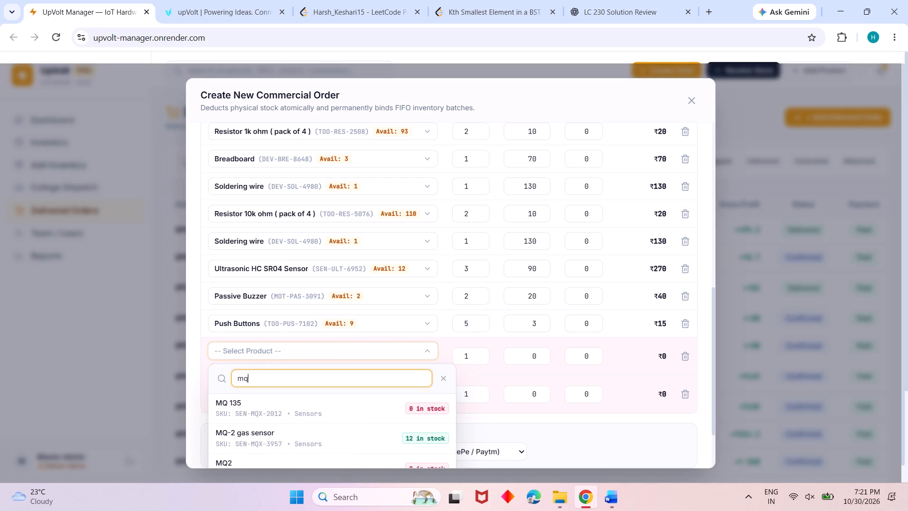
{"action": "left_click", "coordinate": [314, 430]}
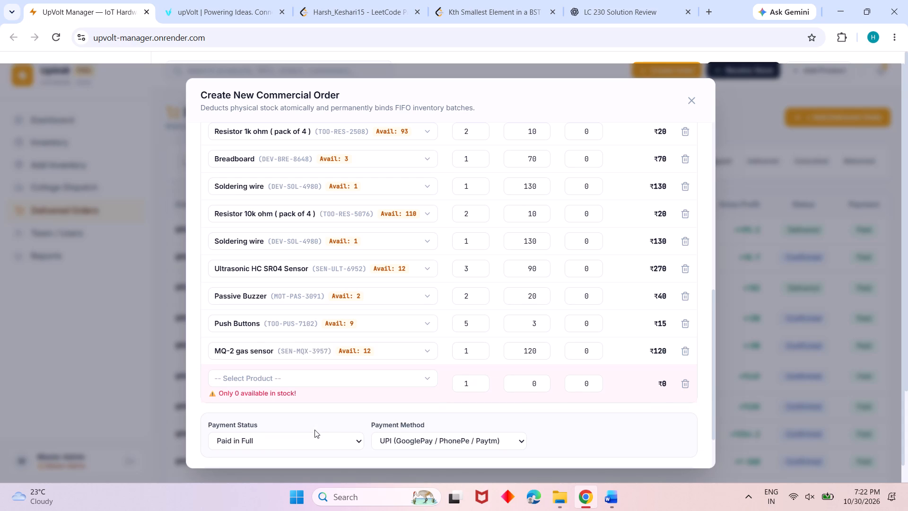
Search for "diod" in the order's eighteenth item row and select 1N4007 Rectifier Diode as its product.
{"action": "left_click", "coordinate": [356, 372]}
{"action": "type", "text": "diod"}
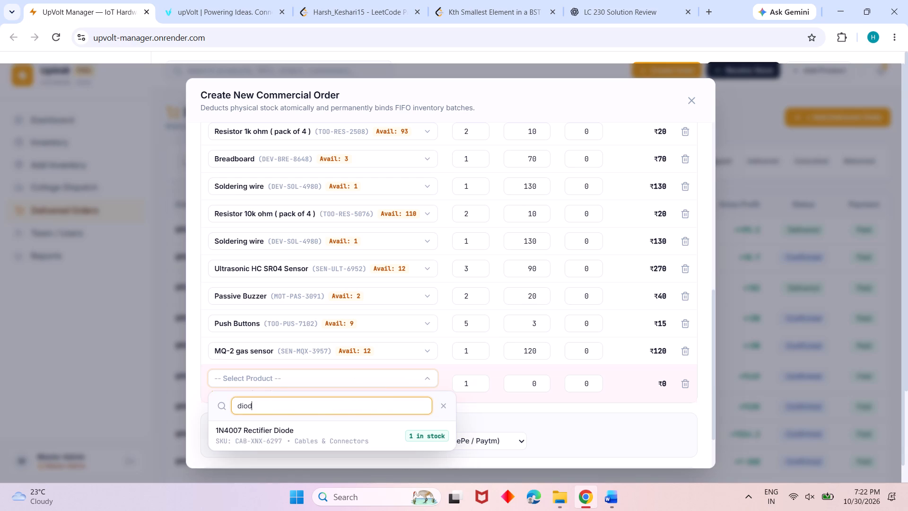
{"action": "left_click", "coordinate": [337, 441]}
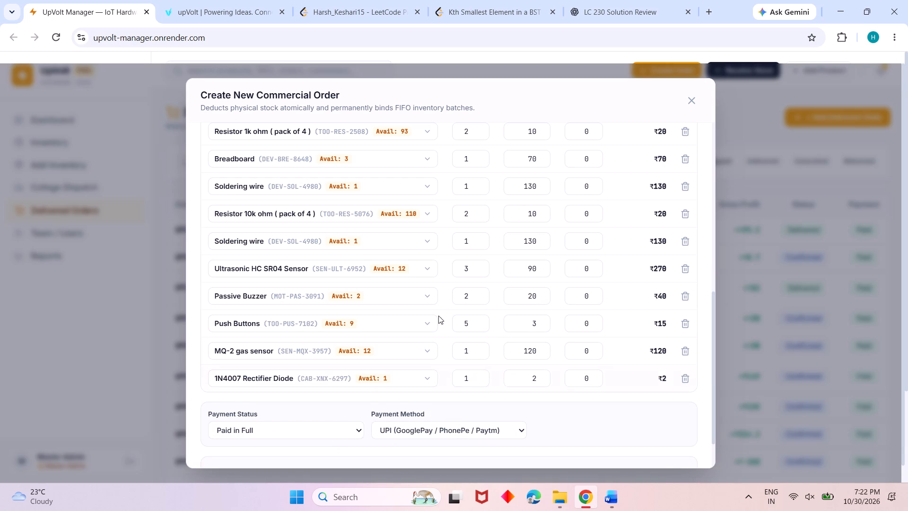
Add six more empty item rows to the order.
{"action": "scroll", "coordinate": [444, 297], "scroll_direction": "up", "scroll_amount": 5}
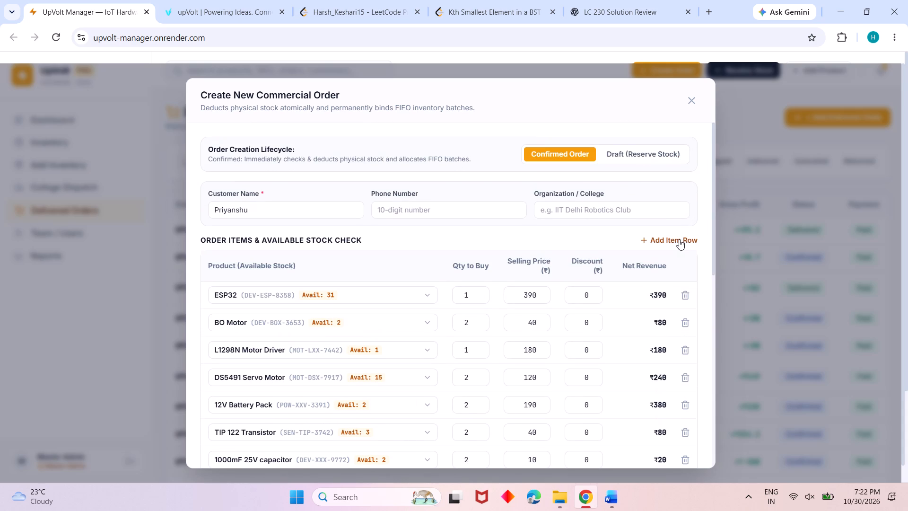
{"action": "triple_click", "coordinate": [679, 239]}
{"action": "triple_click", "coordinate": [679, 239]}
Search for "switch" in the order's nineteenth item row and select the Development Boards item named On-off switch as its product.
{"action": "scroll", "coordinate": [564, 265], "scroll_direction": "down", "scroll_amount": 6}
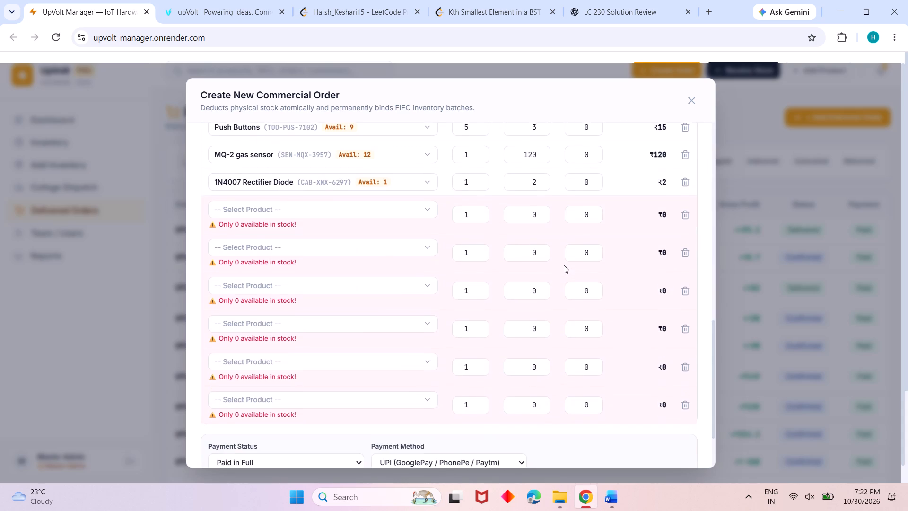
{"action": "left_click", "coordinate": [389, 210]}
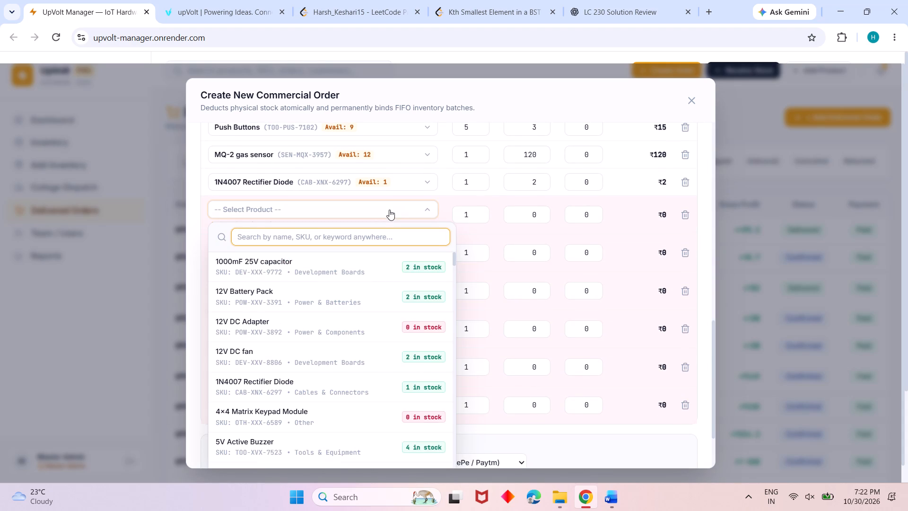
{"action": "type", "text": "on"}
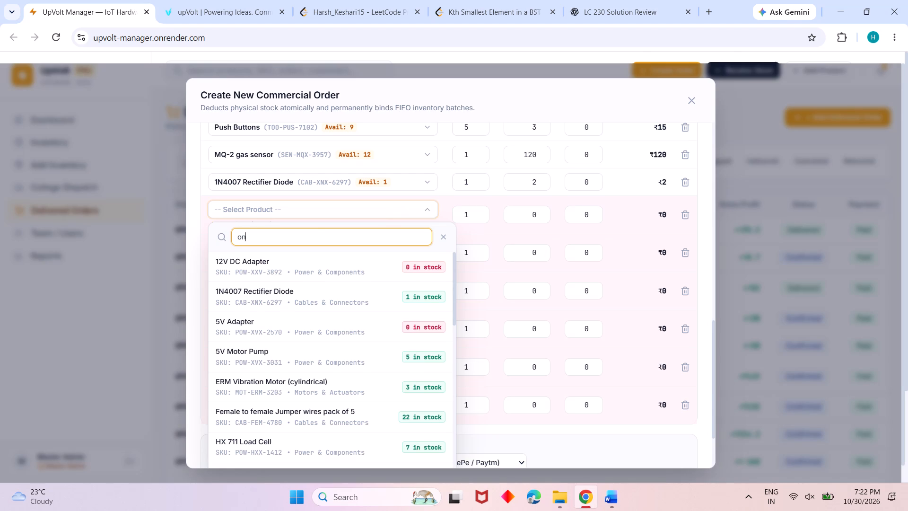
{"action": "key", "text": "BackSpace"}
{"action": "key", "text": "BackSpace"}
{"action": "type", "text": "sq"}
{"action": "key", "text": "BackSpace"}
{"action": "type", "text": "witch"}
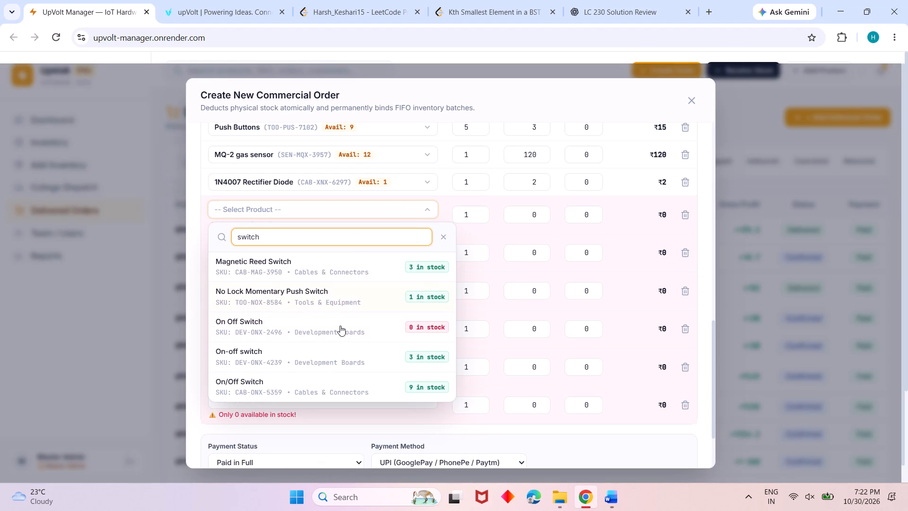
{"action": "left_click", "coordinate": [297, 360]}
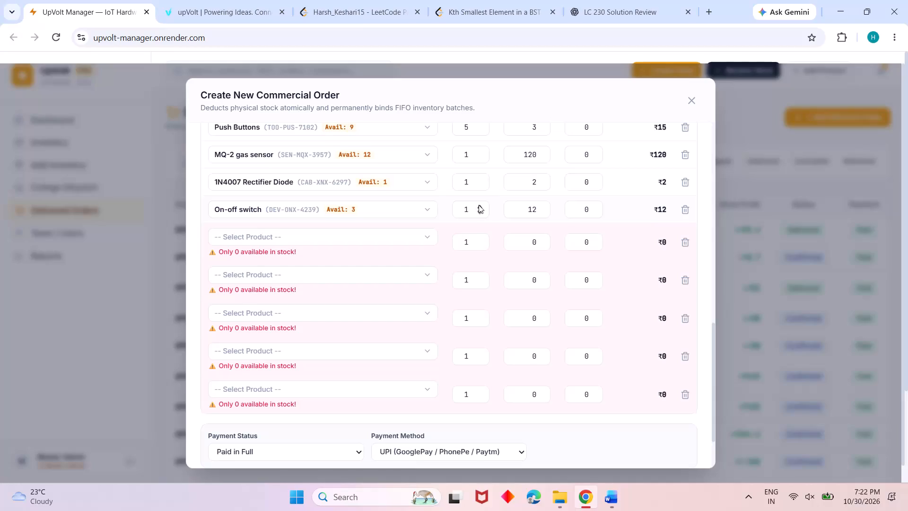
Set the On-off switch item's quantity to buy to 2.
{"action": "left_click", "coordinate": [479, 205]}
Search for "temp" in the order's twentieth item row and select LM35 Temperature Sensor as its product.
{"action": "left_click", "coordinate": [390, 236]}
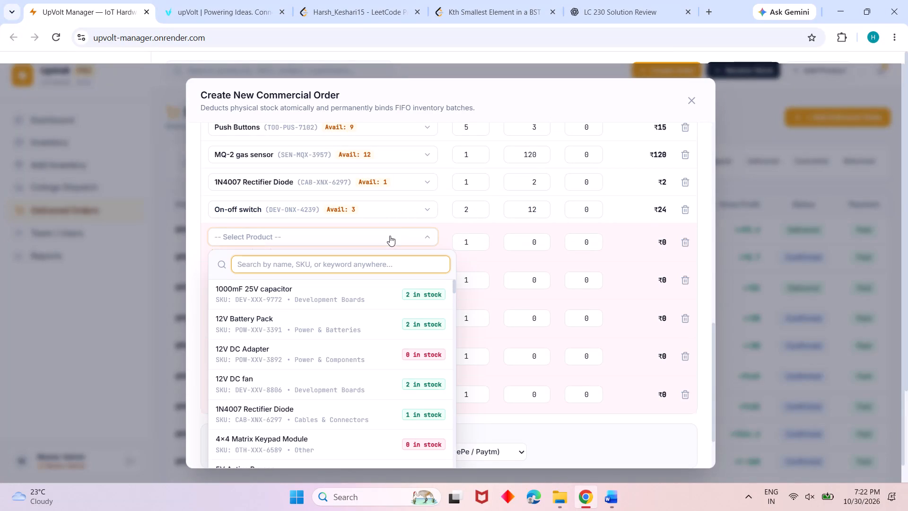
{"action": "type", "text": "temp"}
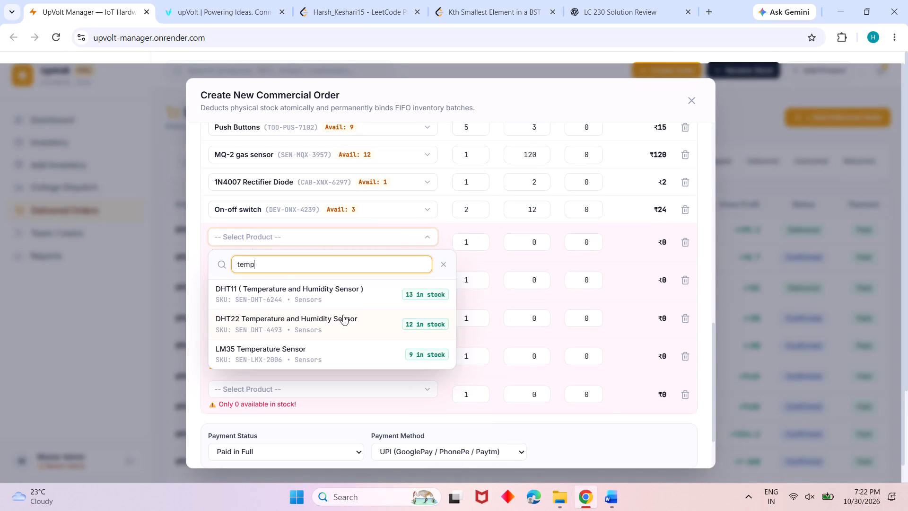
{"action": "left_click", "coordinate": [342, 350]}
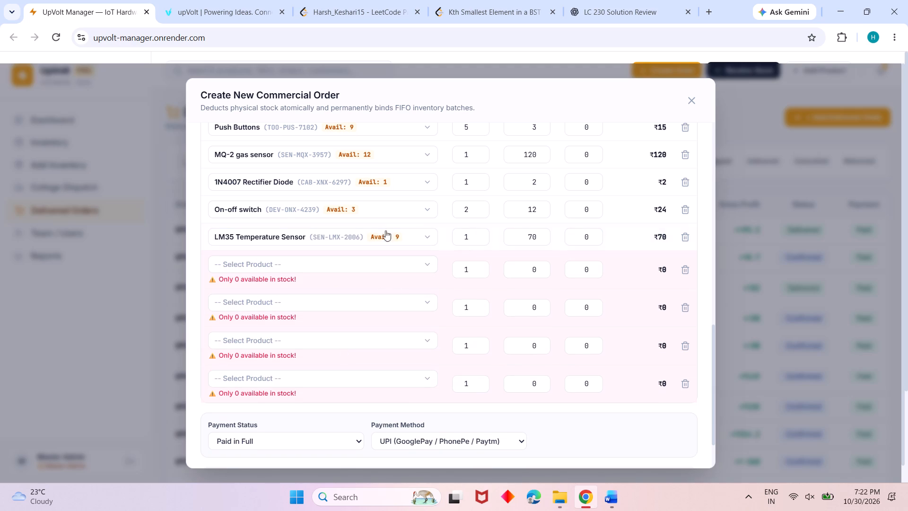
Search for "bo motor" in the order's twenty-first item row, select BO Motor Wheel, and set its quantity to 2.
{"action": "left_click", "coordinate": [378, 256]}
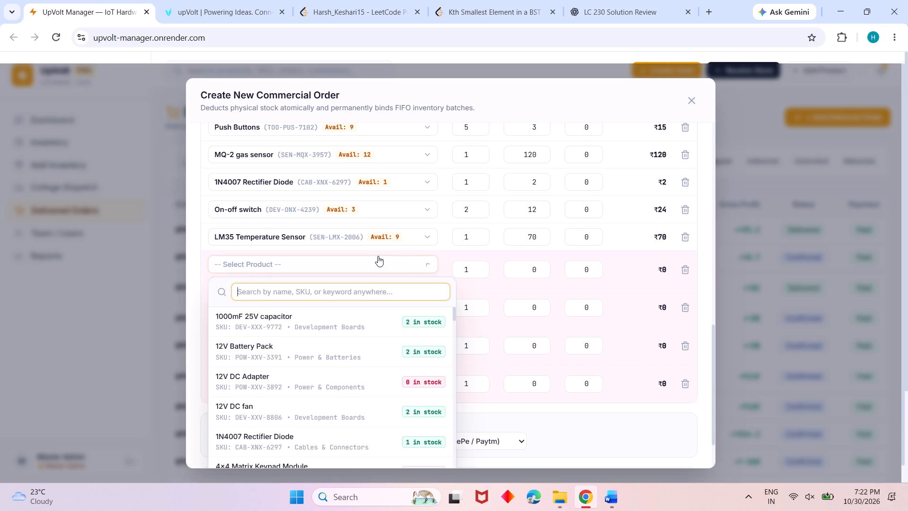
{"action": "type", "text": "bo motro"}
{"action": "key", "text": "BackSpace"}
{"action": "key", "text": "BackSpace"}
{"action": "type", "text": "or"}
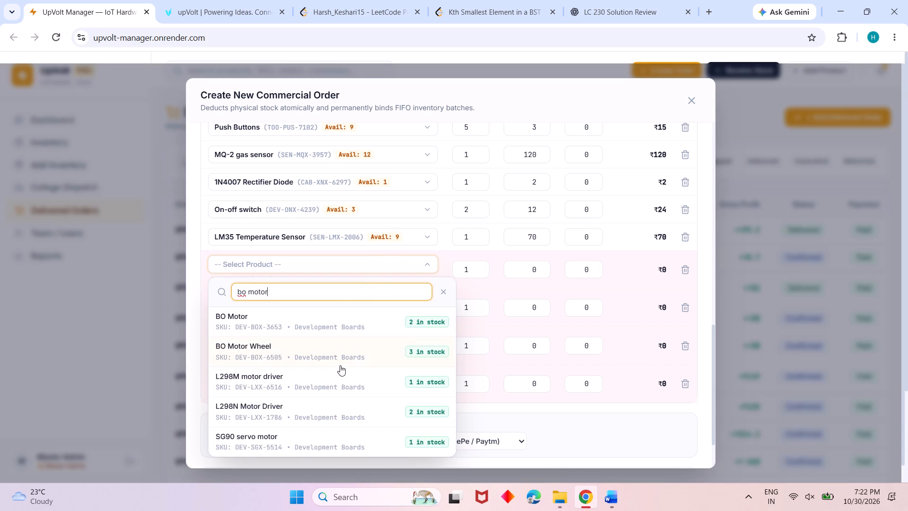
{"action": "left_click", "coordinate": [358, 358]}
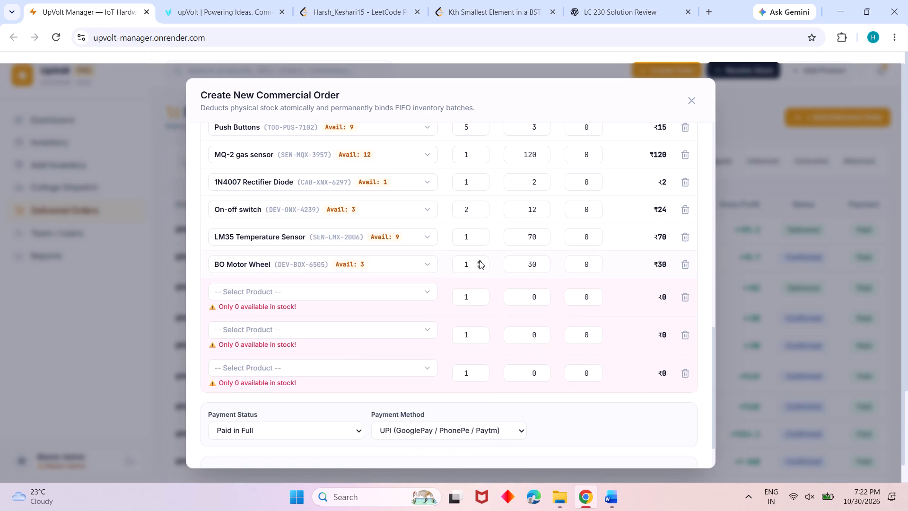
{"action": "left_click", "coordinate": [480, 261]}
Search for "jumper wi" in the twenty-second item row, select Female to female Jumper wires pack of 5, and set its quantity to 4.
{"action": "left_click", "coordinate": [395, 289]}
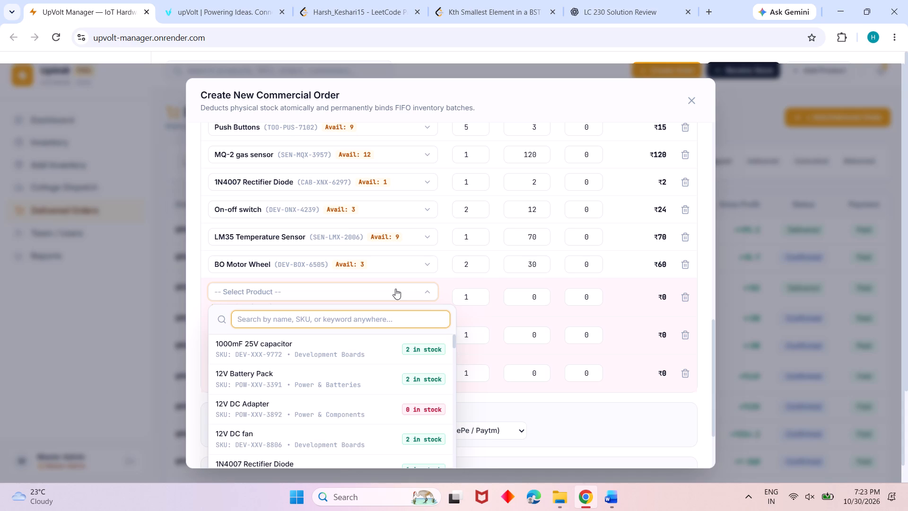
{"action": "type", "text": "jumpr"}
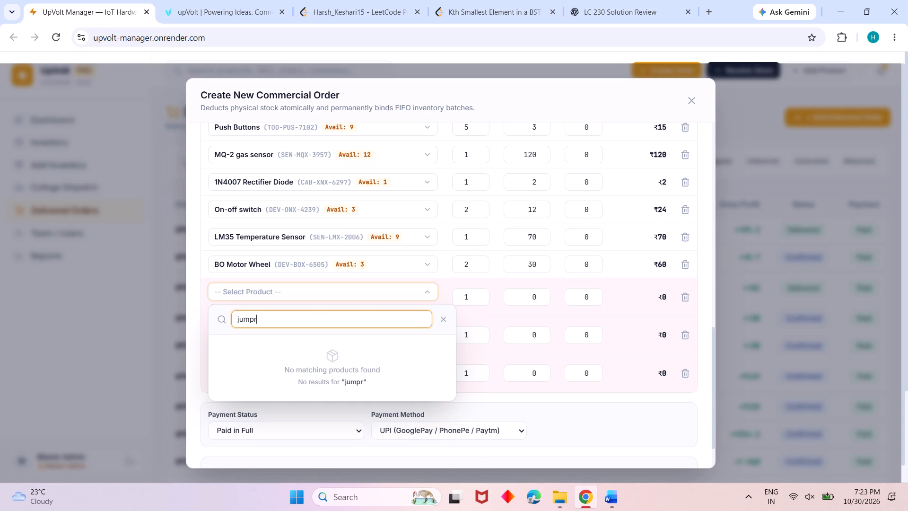
{"action": "key", "text": "BackSpace"}
{"action": "type", "text": "er wi"}
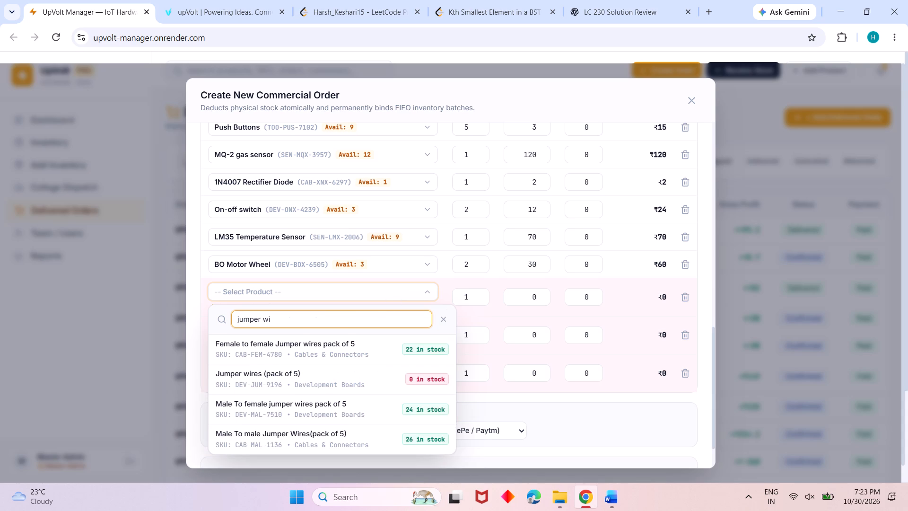
{"action": "left_click", "coordinate": [381, 352]}
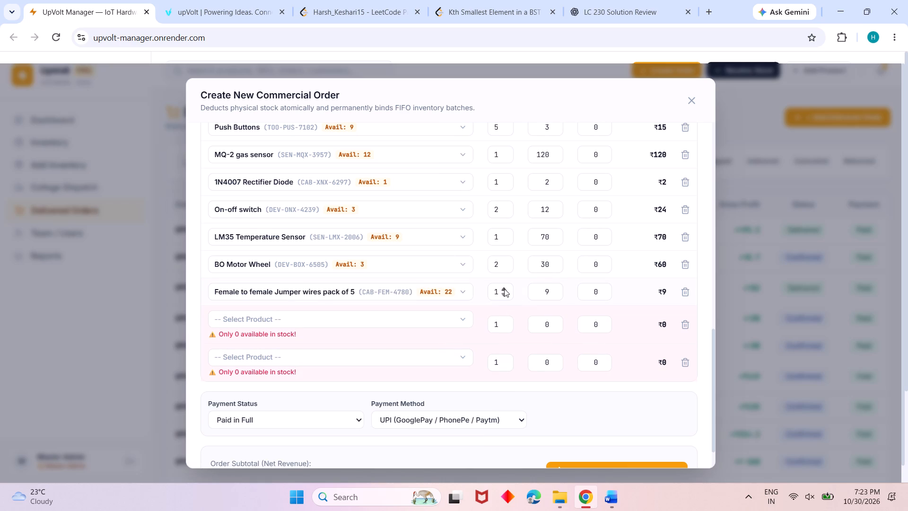
{"action": "triple_click", "coordinate": [503, 288]}
Search for "male" in the twenty-third item row, select Male To female jumper wires pack of 5, and set its quantity to 4.
{"action": "left_click", "coordinate": [344, 326]}
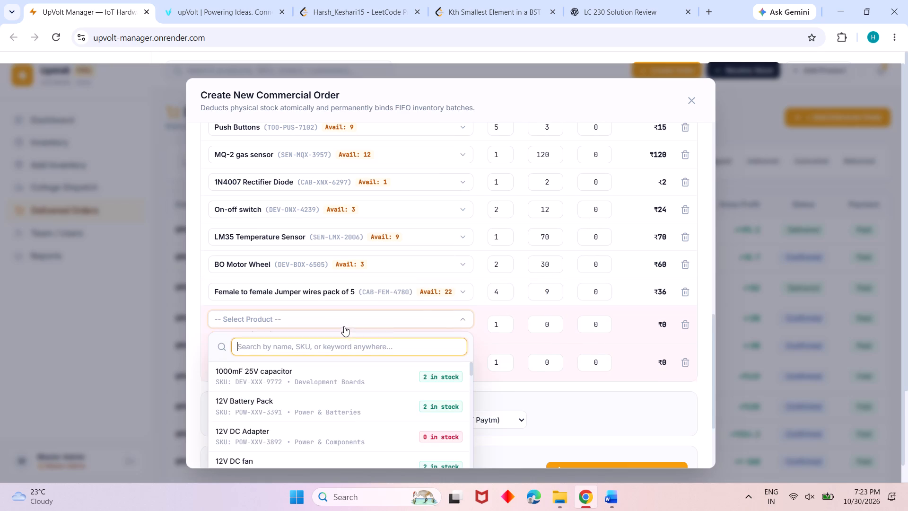
{"action": "type", "text": "male"}
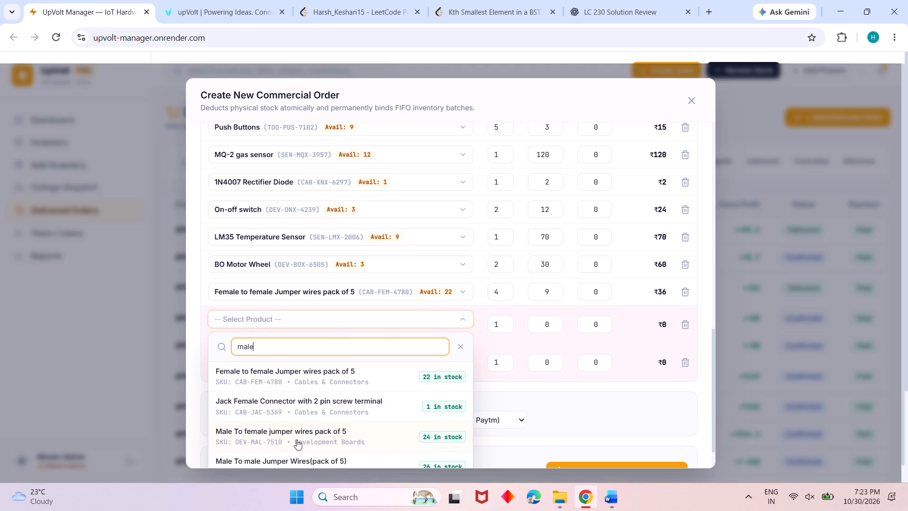
{"action": "left_click", "coordinate": [296, 440]}
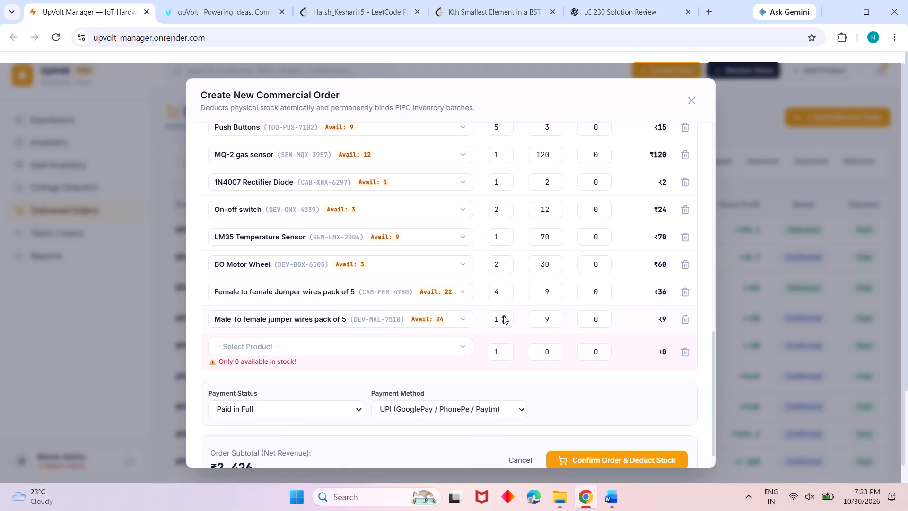
{"action": "triple_click", "coordinate": [503, 316]}
Search for "male" in the twenty-fourth item row, select Male To male Jumper Wires(pack of 5), and set its quantity to 4.
{"action": "left_click", "coordinate": [417, 349]}
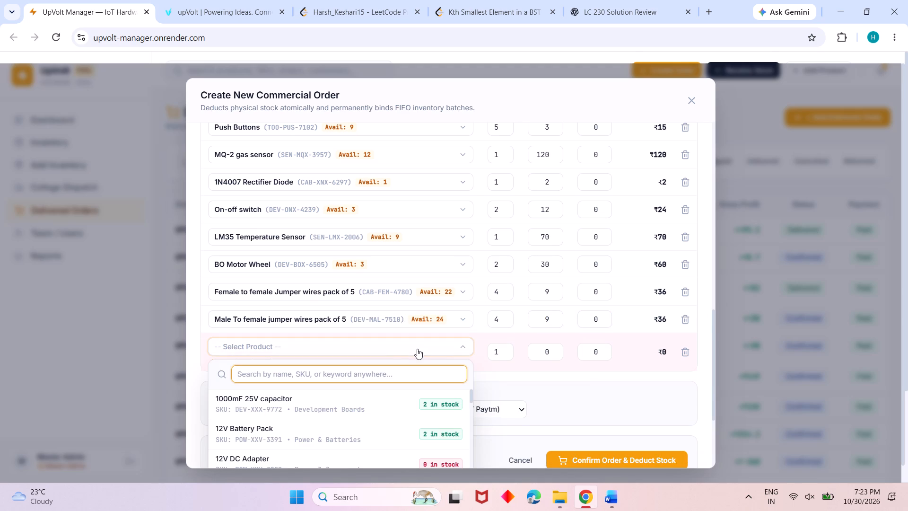
{"action": "type", "text": "ma"}
{"action": "key", "text": "BackSpace"}
{"action": "type", "text": "ale"}
{"action": "scroll", "coordinate": [417, 349], "scroll_direction": "down", "scroll_amount": 1}
{"action": "left_click", "coordinate": [311, 445]}
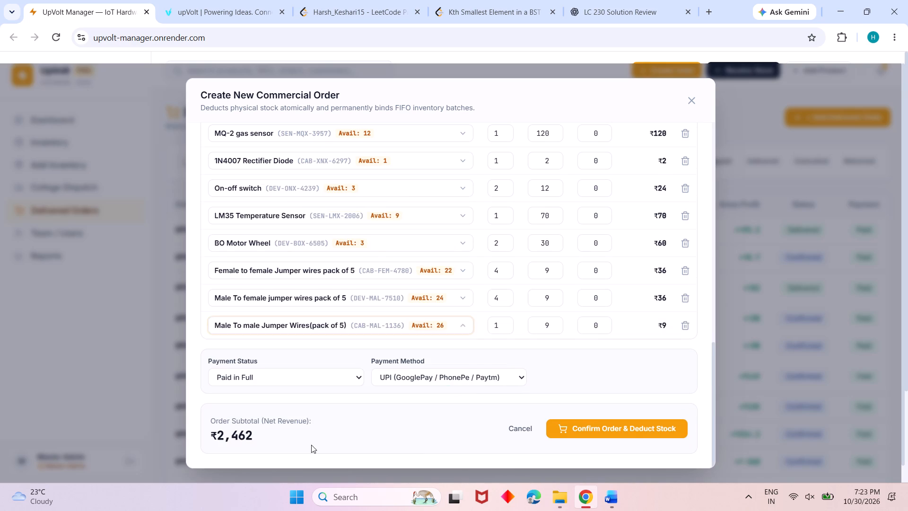
{"action": "triple_click", "coordinate": [504, 322]}
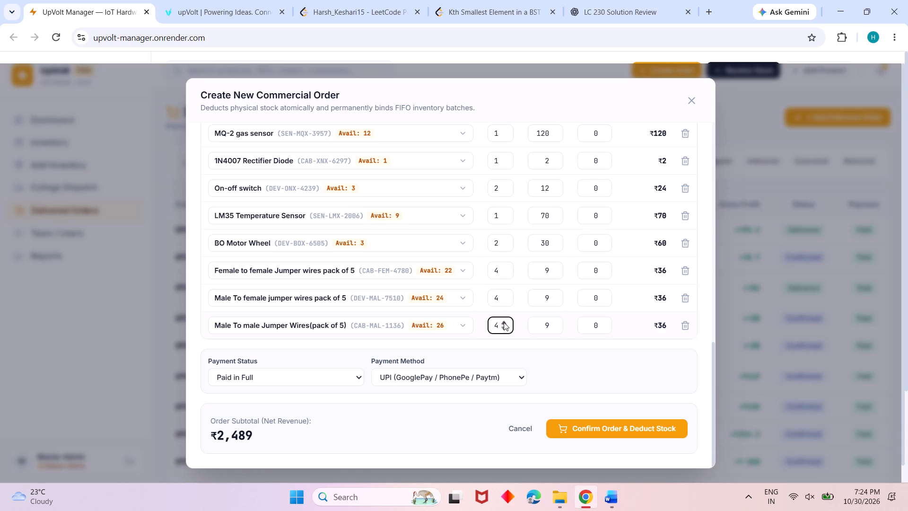
Review the order's full item list, checking each product, quantity and selling price from ESP32 down to the jumper wires.
{"action": "scroll", "coordinate": [535, 267], "scroll_direction": "up", "scroll_amount": 7}
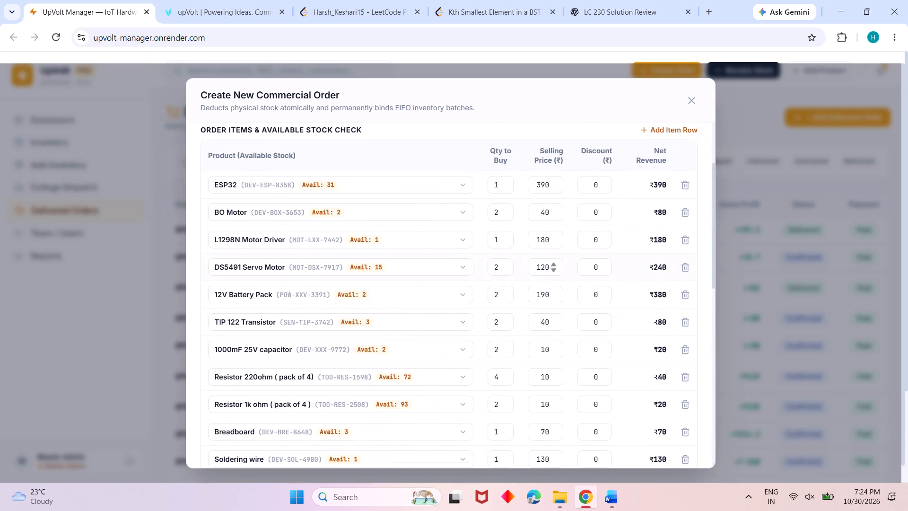
{"action": "scroll", "coordinate": [535, 267], "scroll_direction": "down", "scroll_amount": 1}
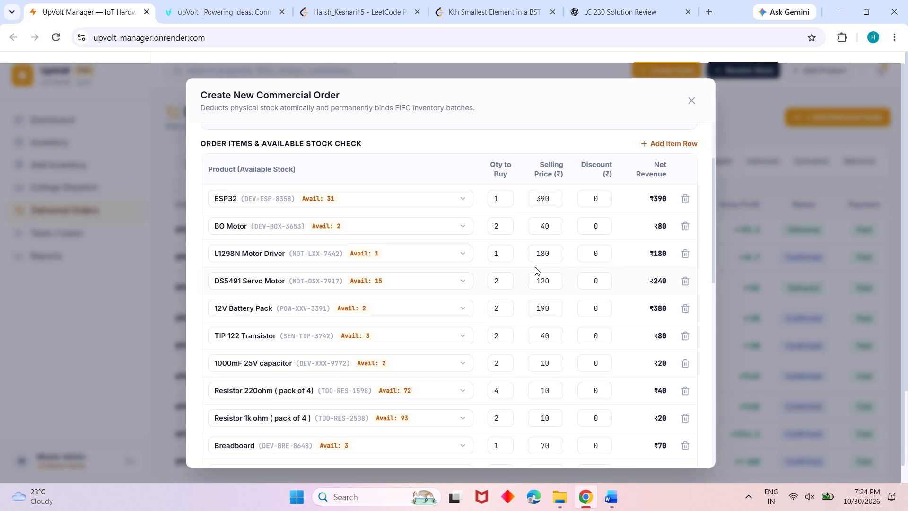
{"action": "scroll", "coordinate": [535, 267], "scroll_direction": "down", "scroll_amount": 4}
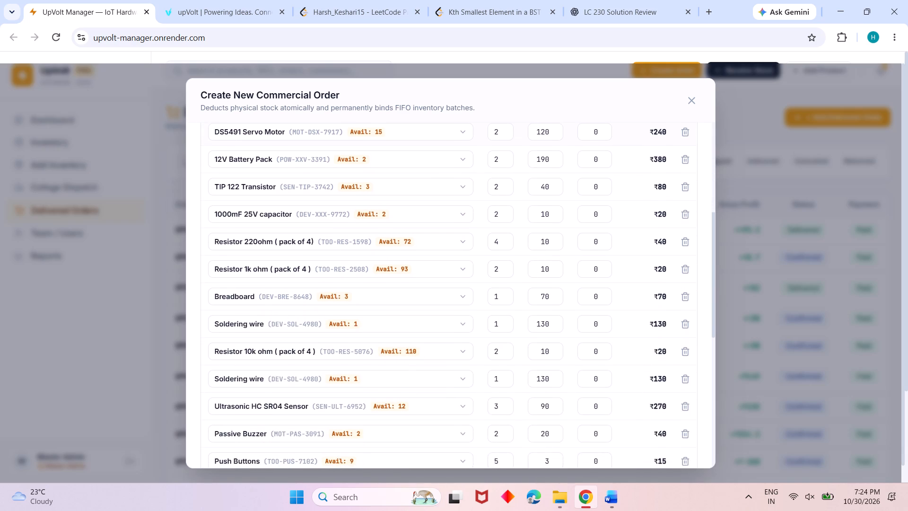
{"action": "scroll", "coordinate": [535, 267], "scroll_direction": "down", "scroll_amount": 2}
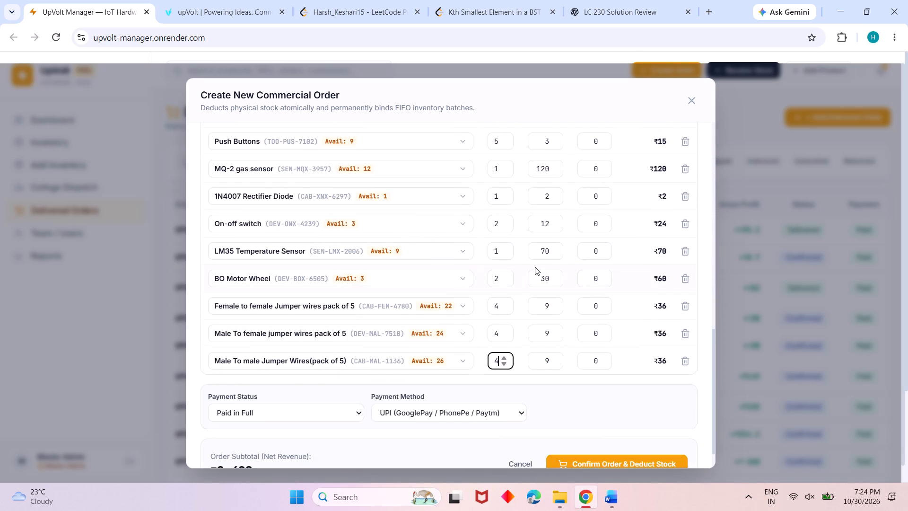
{"action": "scroll", "coordinate": [535, 267], "scroll_direction": "up", "scroll_amount": 4}
{"action": "scroll", "coordinate": [535, 267], "scroll_direction": "down", "scroll_amount": 1}
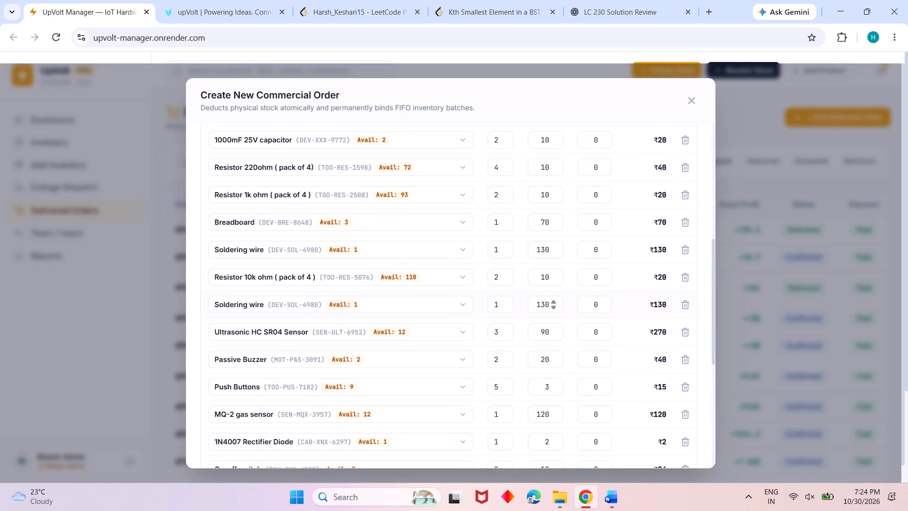
{"action": "scroll", "coordinate": [535, 267], "scroll_direction": "down", "scroll_amount": 1}
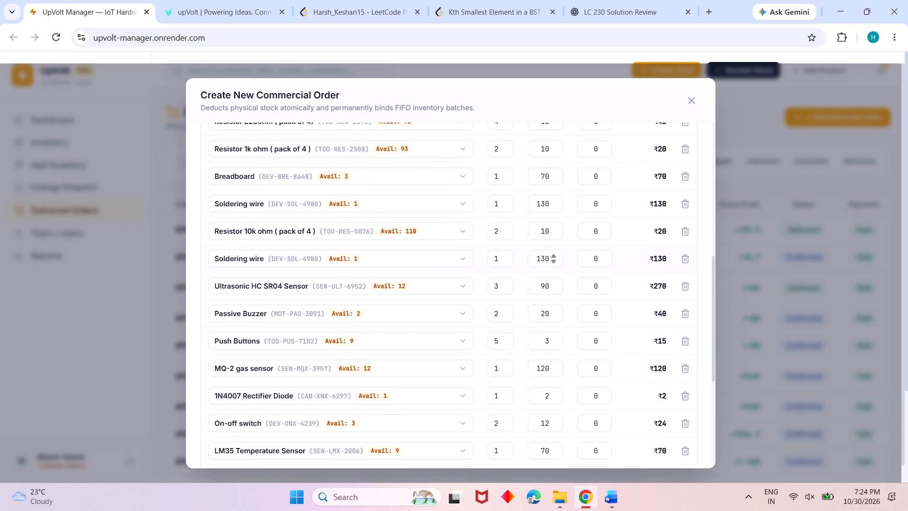
{"action": "scroll", "coordinate": [450, 253], "scroll_direction": "up", "scroll_amount": 2}
{"action": "scroll", "coordinate": [450, 253], "scroll_direction": "down", "scroll_amount": 1}
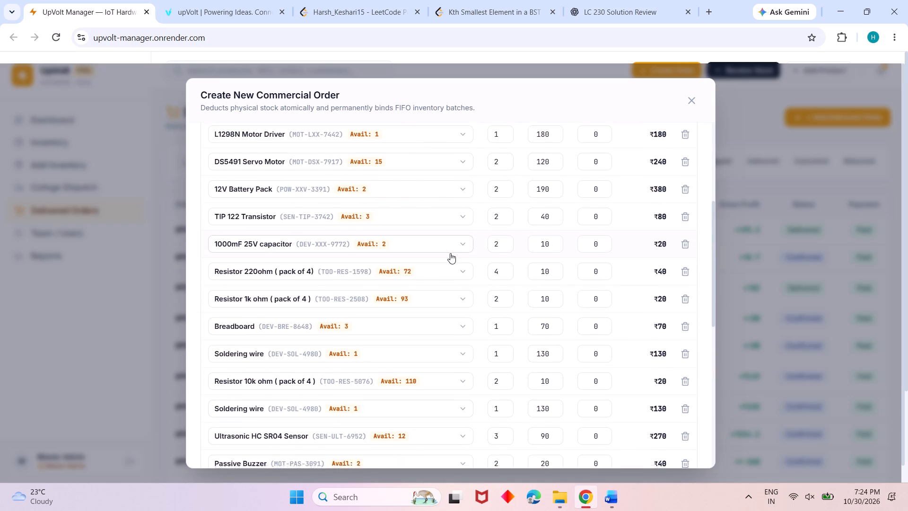
{"action": "scroll", "coordinate": [450, 253], "scroll_direction": "down", "scroll_amount": 1}
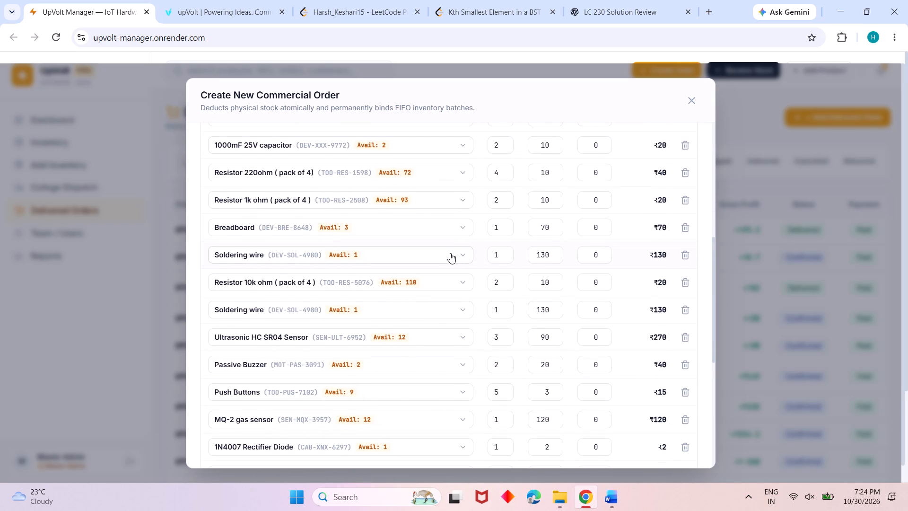
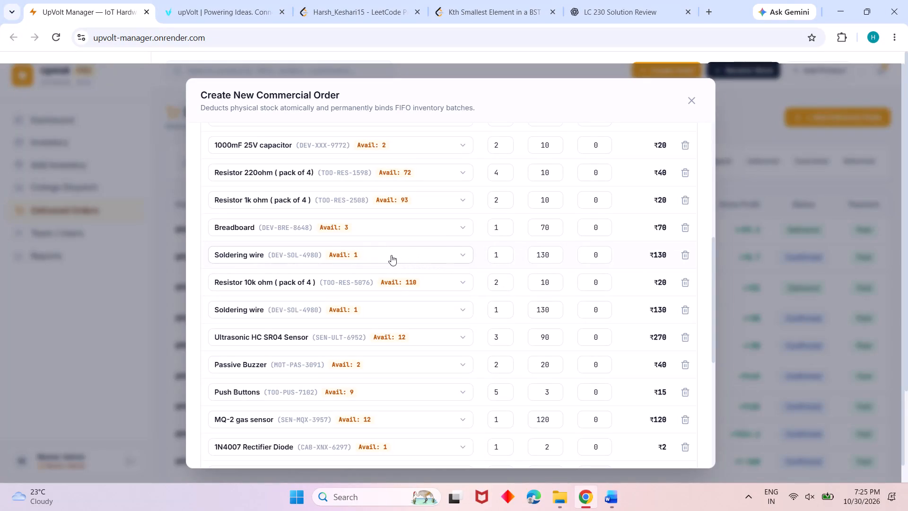
Remove the duplicate Soldering wire row between Breadboard and Resistor 10k ohm from the order's item list.
{"action": "left_click", "coordinate": [684, 258]}
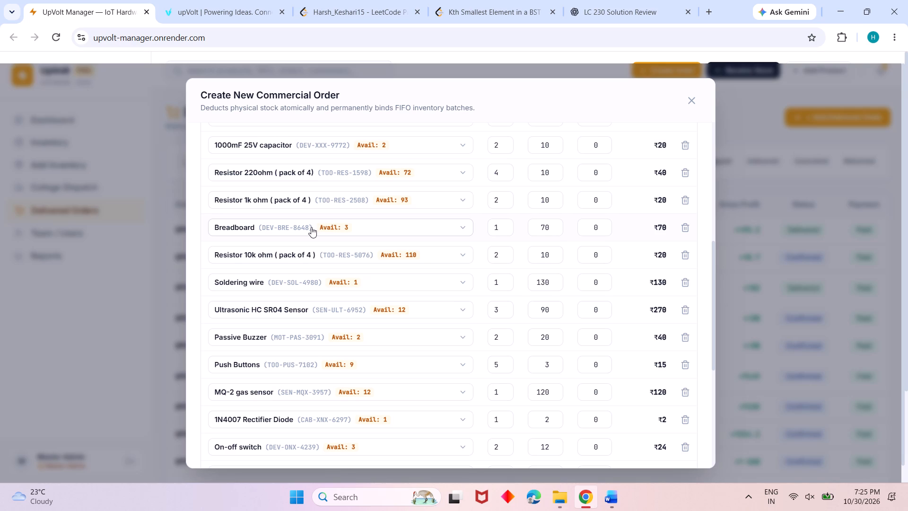
Submit the commercial order with stock deduction, keeping payment as Paid in Full by UPI (GooglePay / PhonePe / Paytm).
{"action": "scroll", "coordinate": [327, 267], "scroll_direction": "down", "scroll_amount": 3}
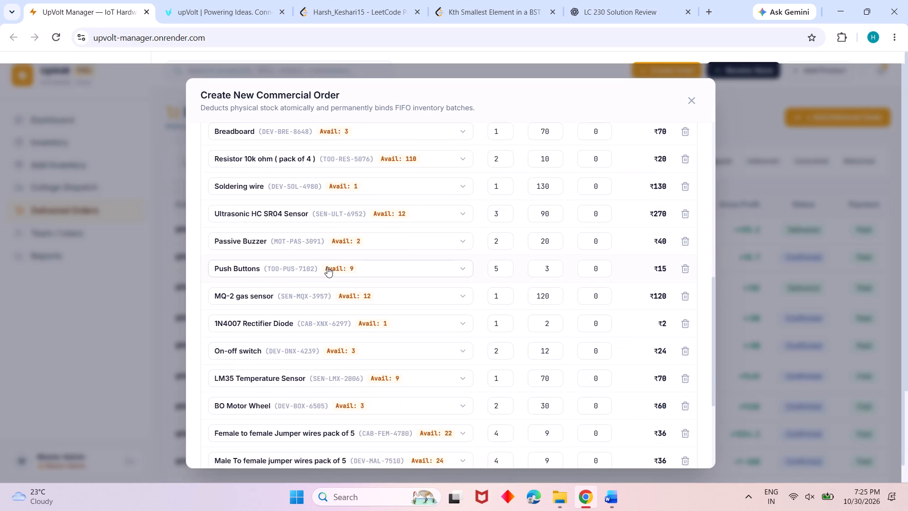
{"action": "scroll", "coordinate": [327, 267], "scroll_direction": "down", "scroll_amount": 1}
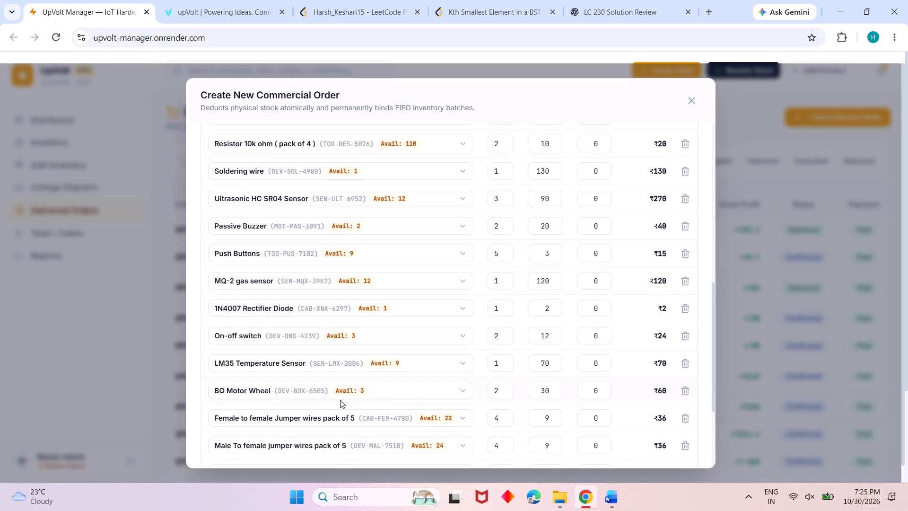
{"action": "scroll", "coordinate": [466, 388], "scroll_direction": "down", "scroll_amount": 2}
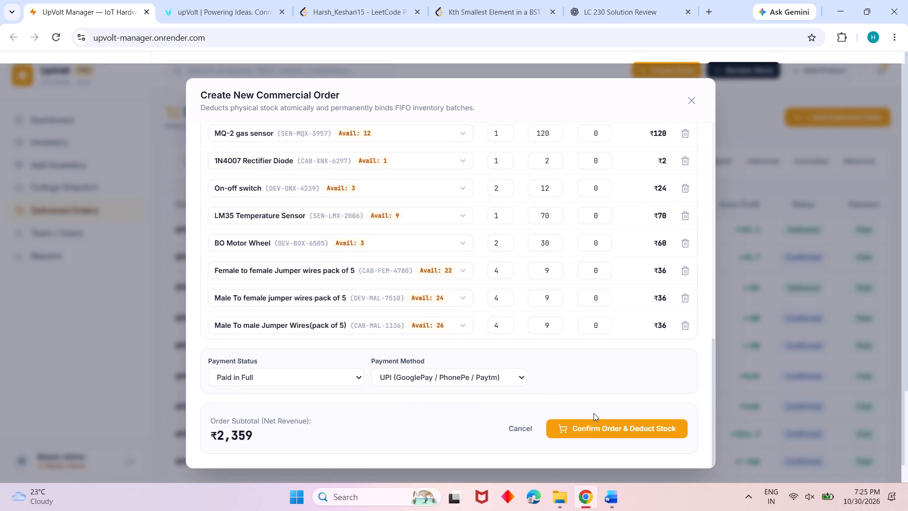
{"action": "left_click", "coordinate": [591, 423]}
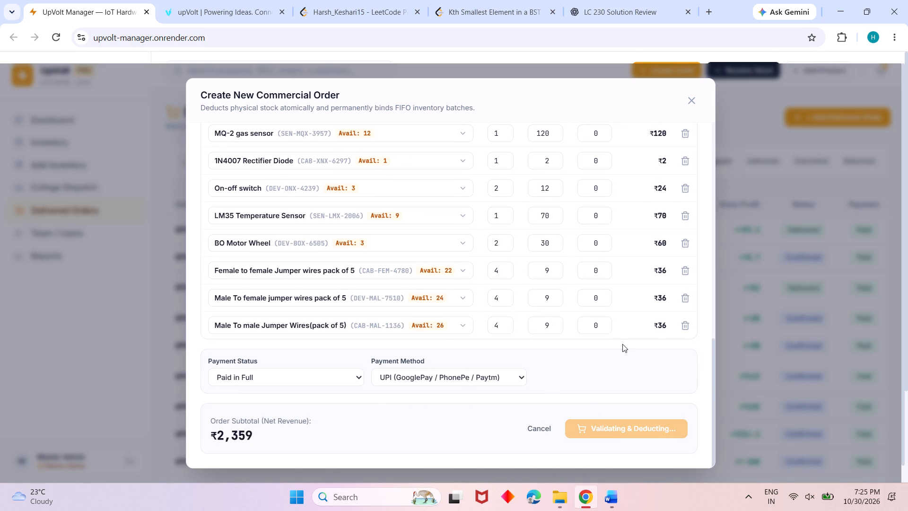
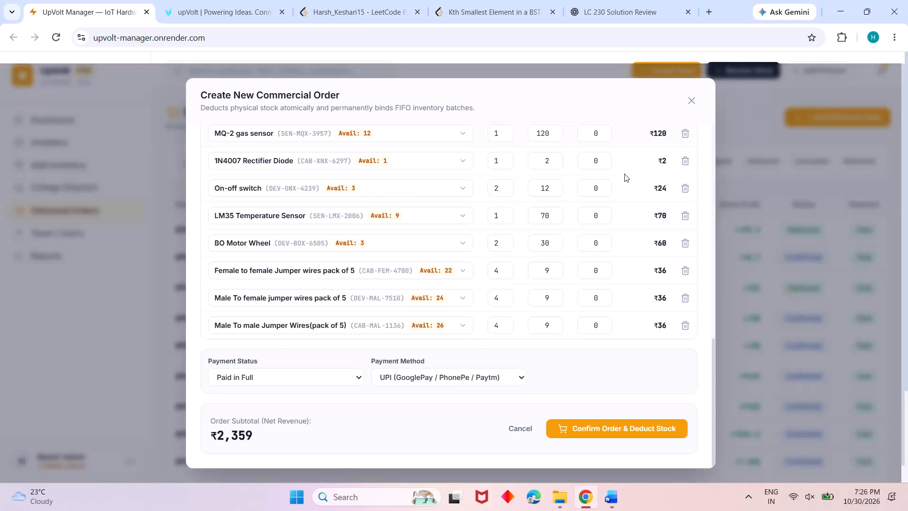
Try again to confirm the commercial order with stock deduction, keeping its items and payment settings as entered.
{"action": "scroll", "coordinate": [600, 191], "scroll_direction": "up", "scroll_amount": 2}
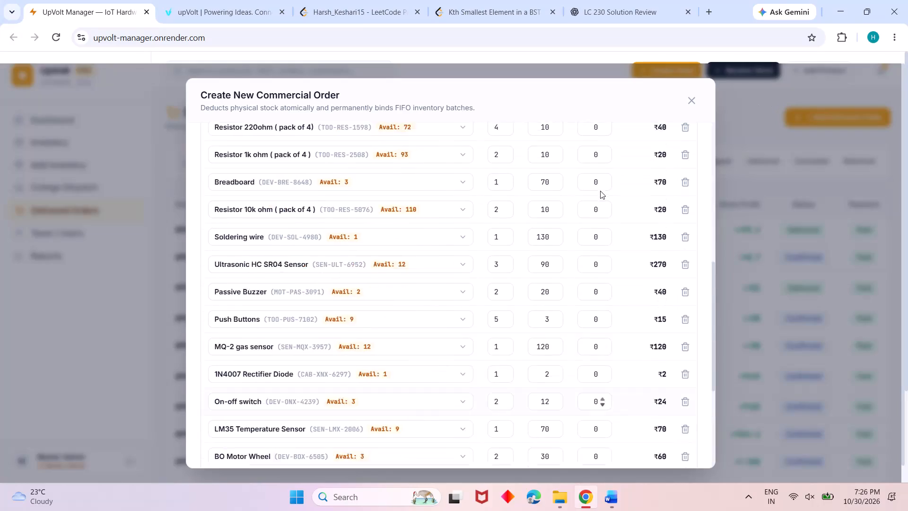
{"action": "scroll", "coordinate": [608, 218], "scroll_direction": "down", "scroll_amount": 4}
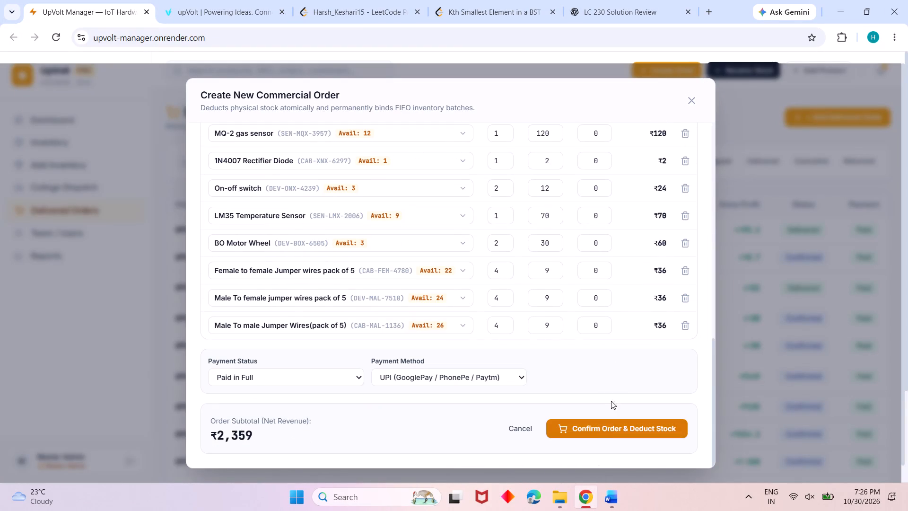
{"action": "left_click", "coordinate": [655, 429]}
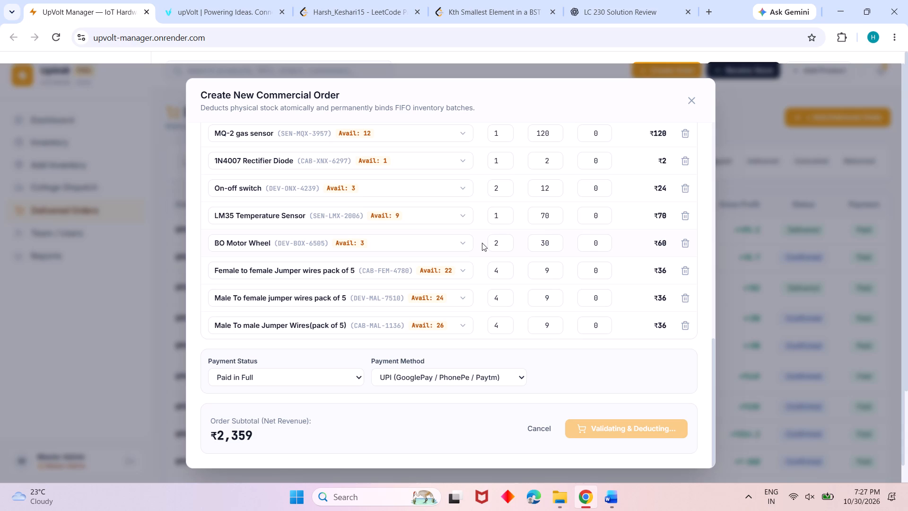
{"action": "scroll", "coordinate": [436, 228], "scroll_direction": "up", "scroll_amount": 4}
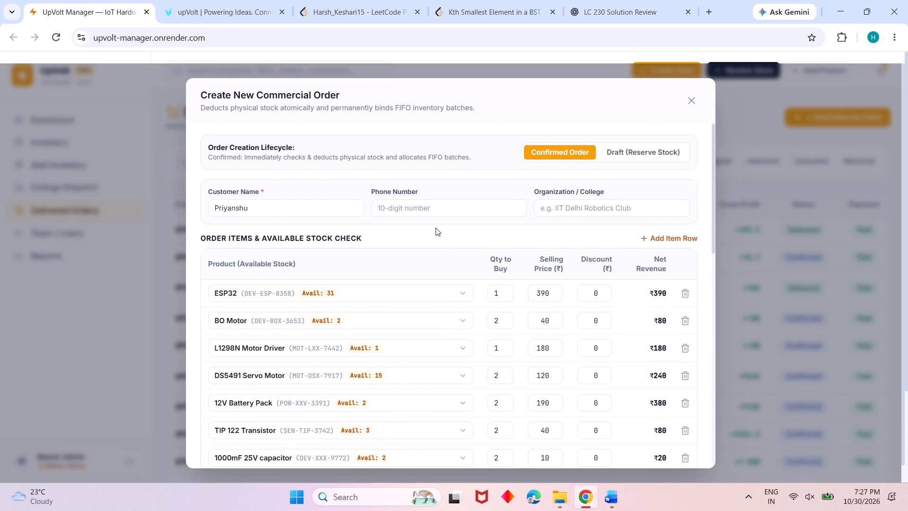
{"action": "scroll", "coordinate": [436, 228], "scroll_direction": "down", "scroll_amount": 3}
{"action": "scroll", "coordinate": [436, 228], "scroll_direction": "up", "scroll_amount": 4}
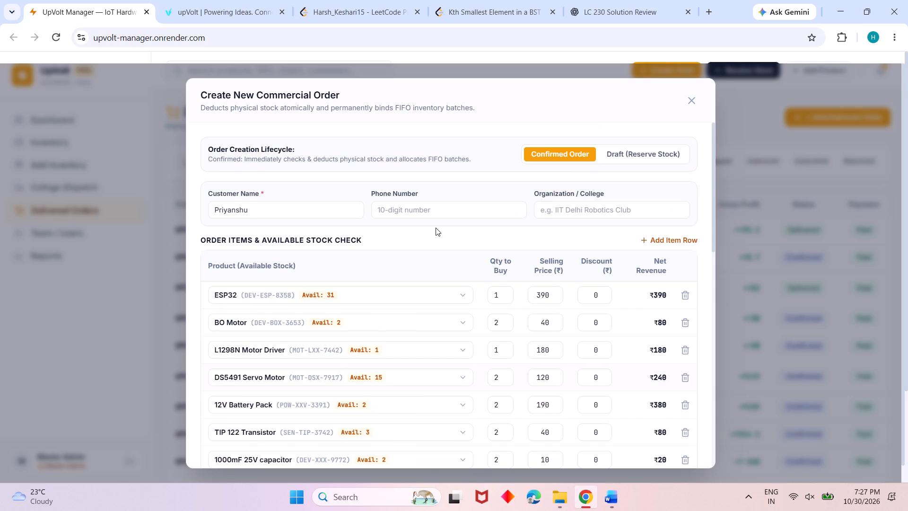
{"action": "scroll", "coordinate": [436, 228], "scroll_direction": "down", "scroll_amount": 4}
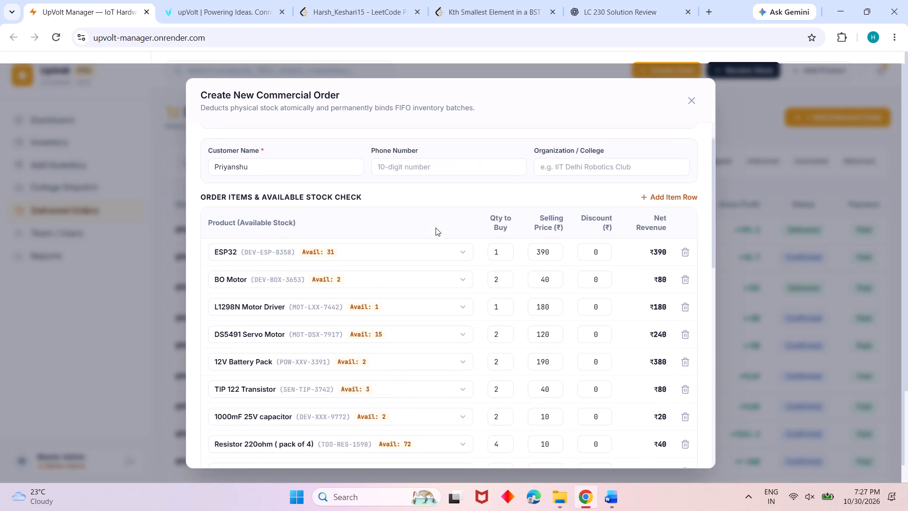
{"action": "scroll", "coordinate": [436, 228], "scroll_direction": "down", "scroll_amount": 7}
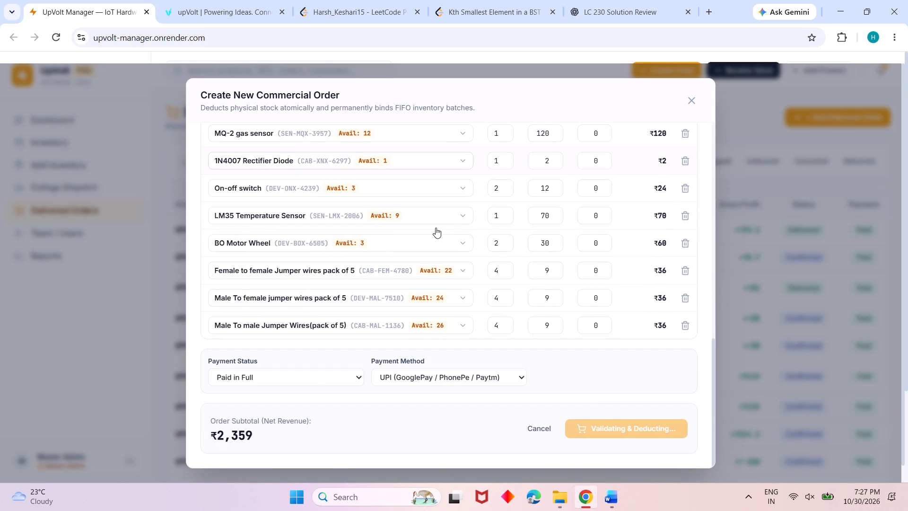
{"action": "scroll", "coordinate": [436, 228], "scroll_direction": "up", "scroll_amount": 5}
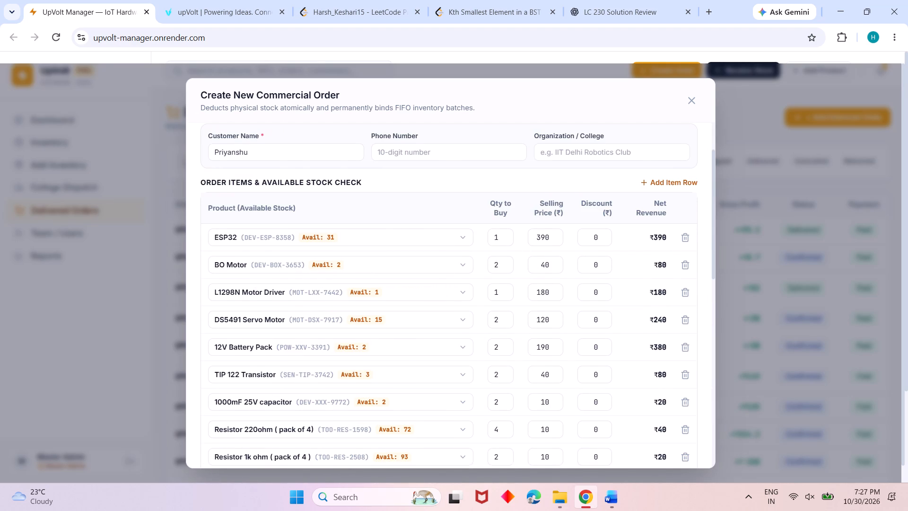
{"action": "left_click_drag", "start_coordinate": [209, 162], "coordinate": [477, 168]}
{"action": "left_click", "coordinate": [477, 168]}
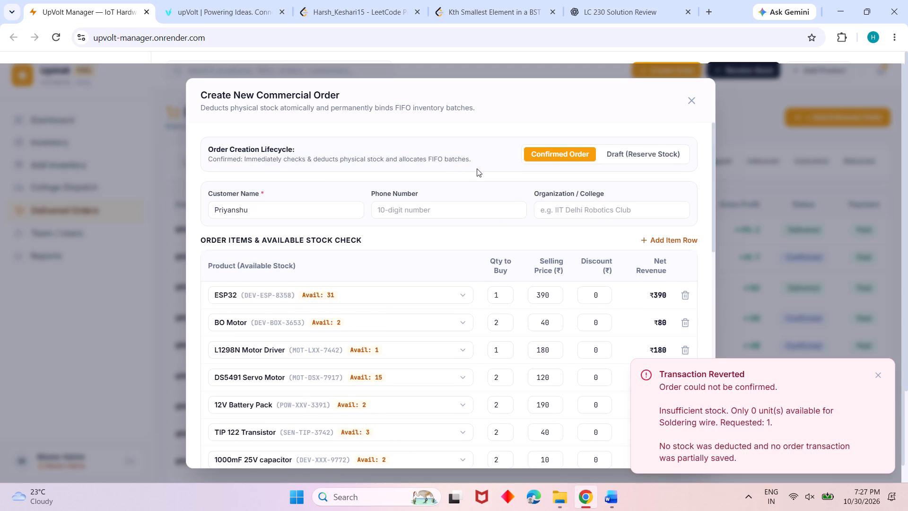
Examine the order's item rows, checking the Soldering wire row's requested quantity against its available stock.
{"action": "scroll", "coordinate": [477, 168], "scroll_direction": "down", "scroll_amount": 1}
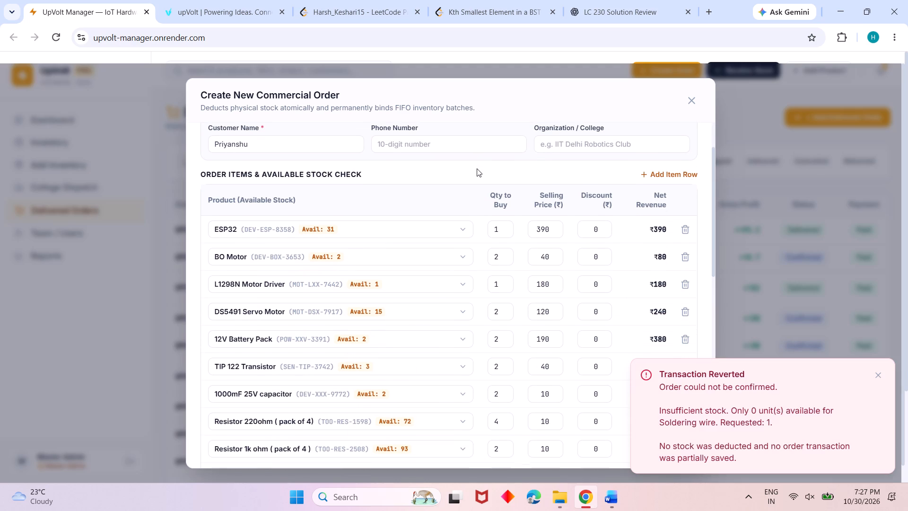
{"action": "scroll", "coordinate": [477, 168], "scroll_direction": "down", "scroll_amount": 3}
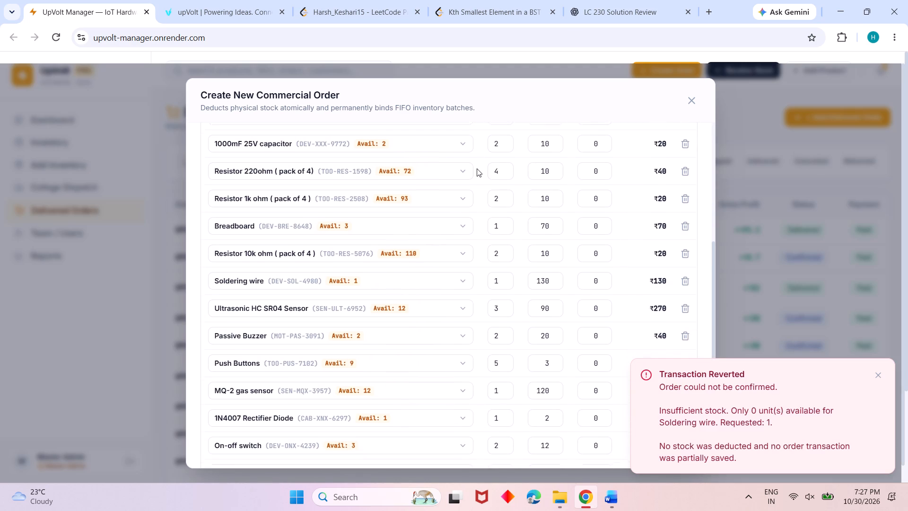
{"action": "scroll", "coordinate": [477, 168], "scroll_direction": "down", "scroll_amount": 5}
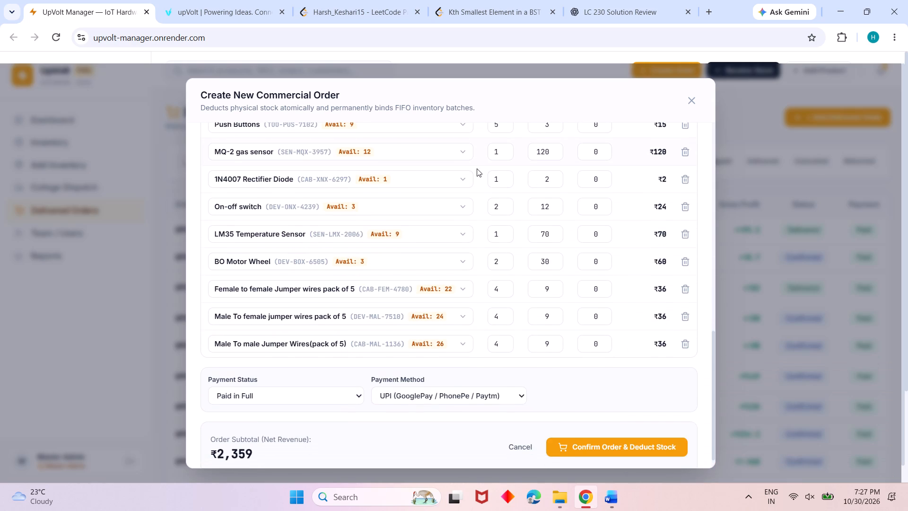
{"action": "scroll", "coordinate": [352, 208], "scroll_direction": "up", "scroll_amount": 3}
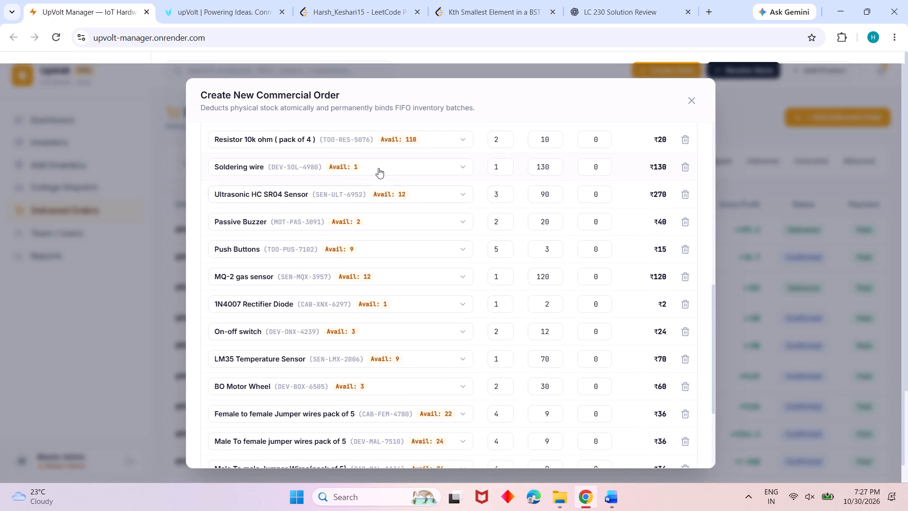
{"action": "scroll", "coordinate": [503, 168], "scroll_direction": "down", "scroll_amount": 3}
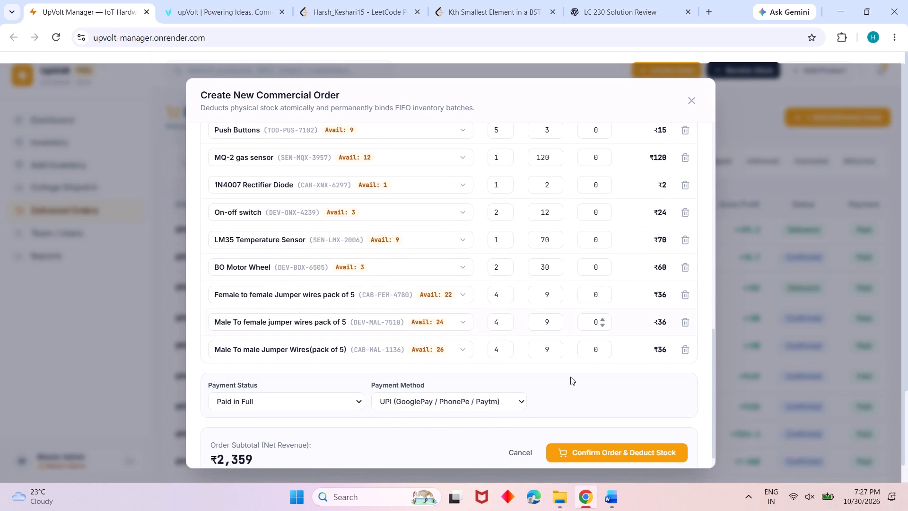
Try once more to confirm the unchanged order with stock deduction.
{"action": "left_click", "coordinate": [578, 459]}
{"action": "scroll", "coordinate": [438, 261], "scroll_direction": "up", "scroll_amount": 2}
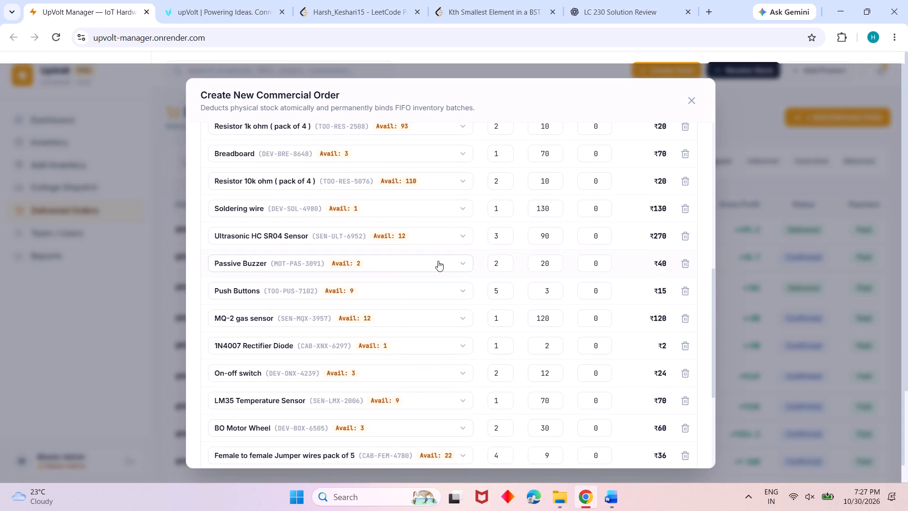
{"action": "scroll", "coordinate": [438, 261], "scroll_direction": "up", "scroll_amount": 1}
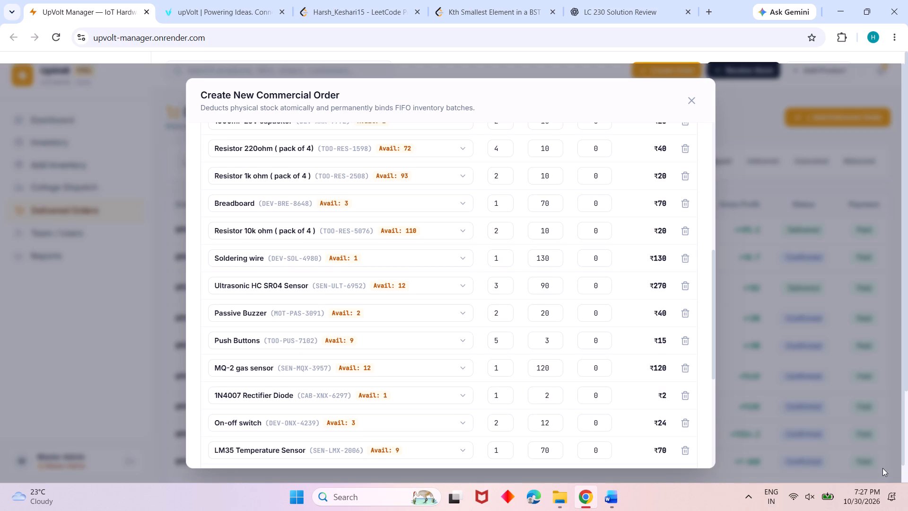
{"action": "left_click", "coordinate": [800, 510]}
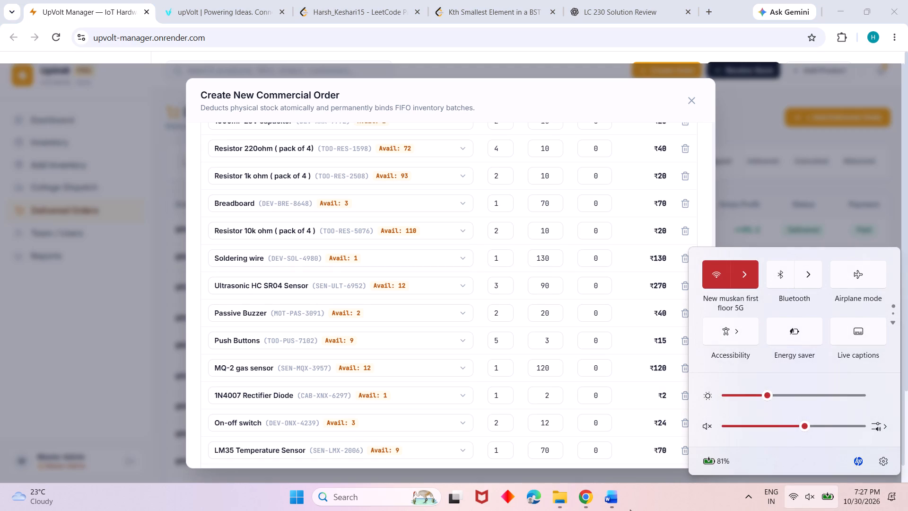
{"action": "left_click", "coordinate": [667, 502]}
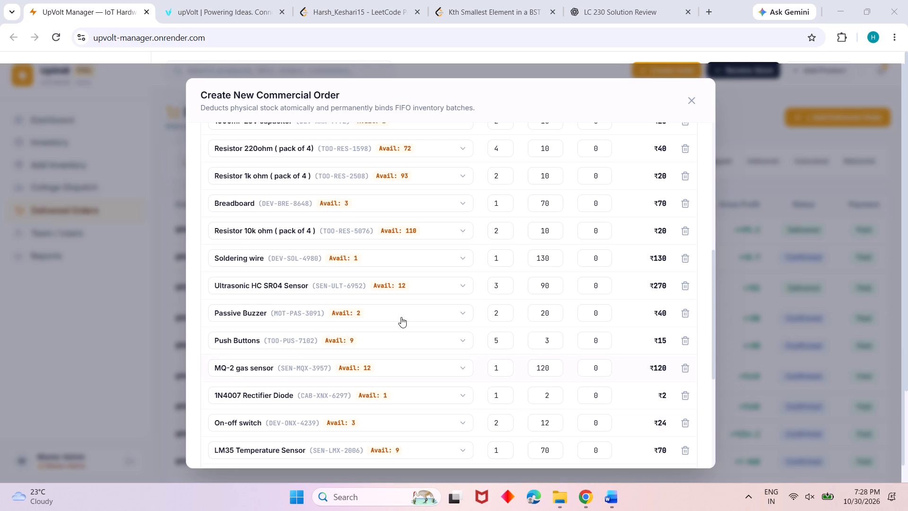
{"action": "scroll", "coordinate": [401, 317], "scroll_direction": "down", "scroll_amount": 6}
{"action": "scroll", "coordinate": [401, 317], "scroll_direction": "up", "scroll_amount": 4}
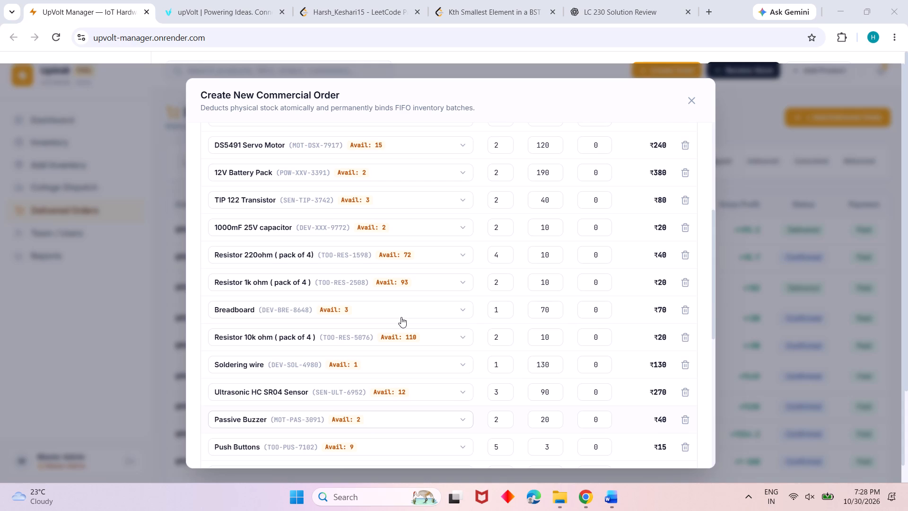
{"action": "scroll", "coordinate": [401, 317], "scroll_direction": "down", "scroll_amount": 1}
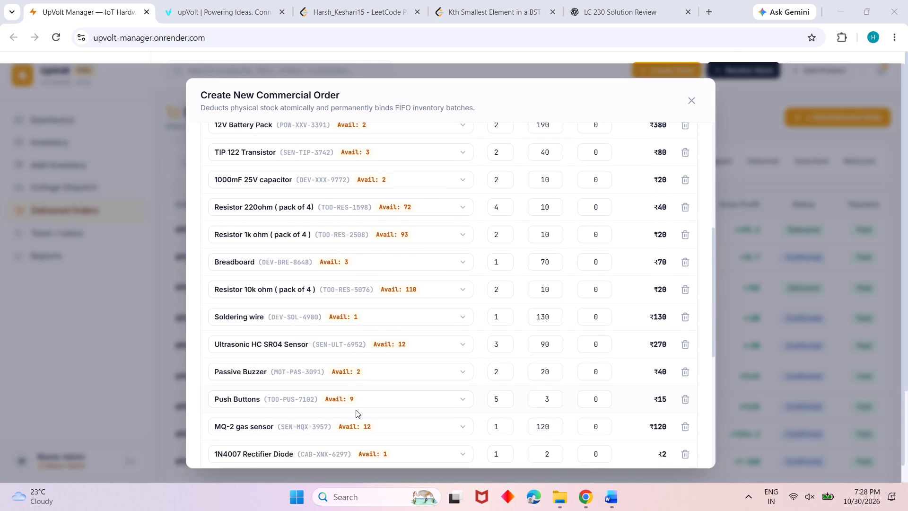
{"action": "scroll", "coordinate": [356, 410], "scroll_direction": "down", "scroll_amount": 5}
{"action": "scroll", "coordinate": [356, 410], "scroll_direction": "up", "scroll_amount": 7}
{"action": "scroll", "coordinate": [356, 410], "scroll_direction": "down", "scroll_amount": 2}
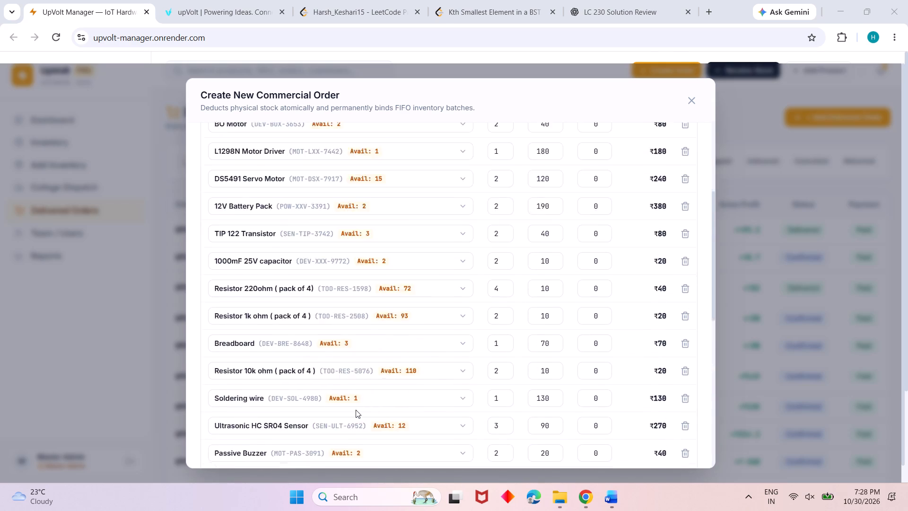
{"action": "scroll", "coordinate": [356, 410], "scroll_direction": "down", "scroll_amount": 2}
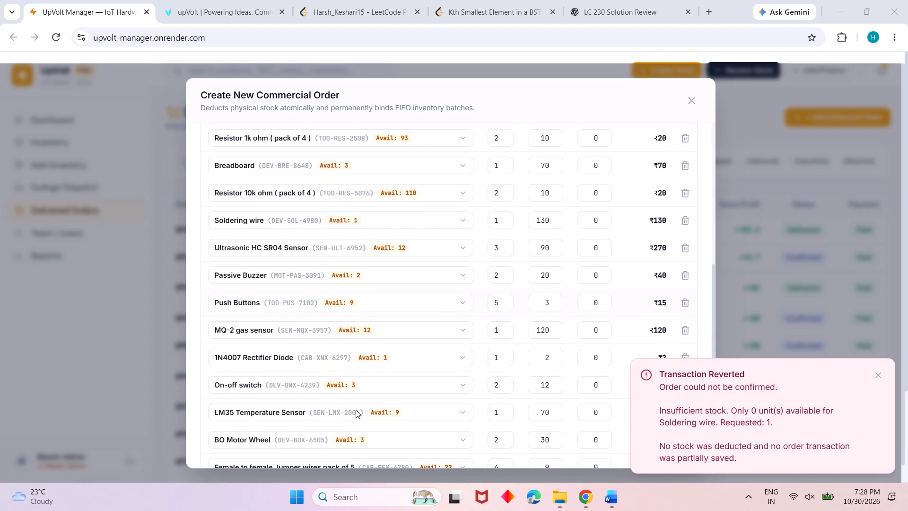
Capture a nearly full-screen screenshot showing the order form and the Soldering wire stock error notice.
{"action": "key", "text": "Print"}
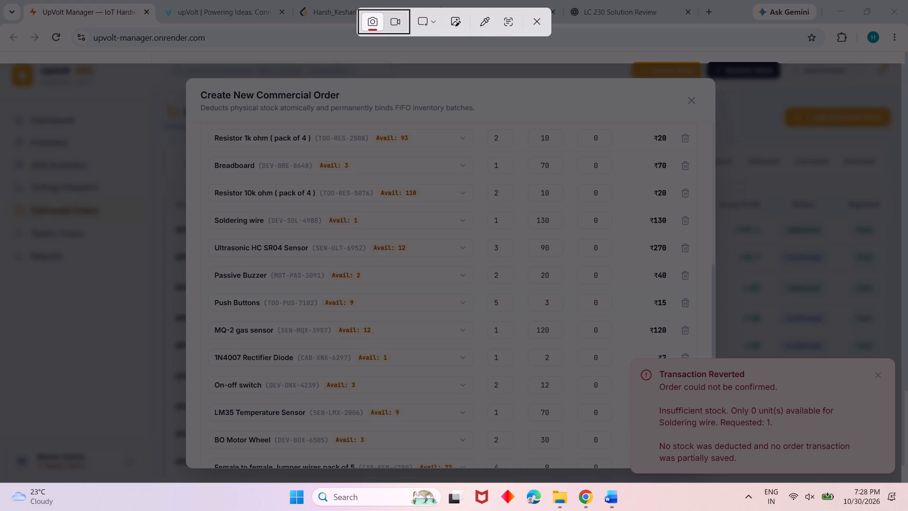
{"action": "left_click_drag", "start_coordinate": [12, 40], "coordinate": [907, 503]}
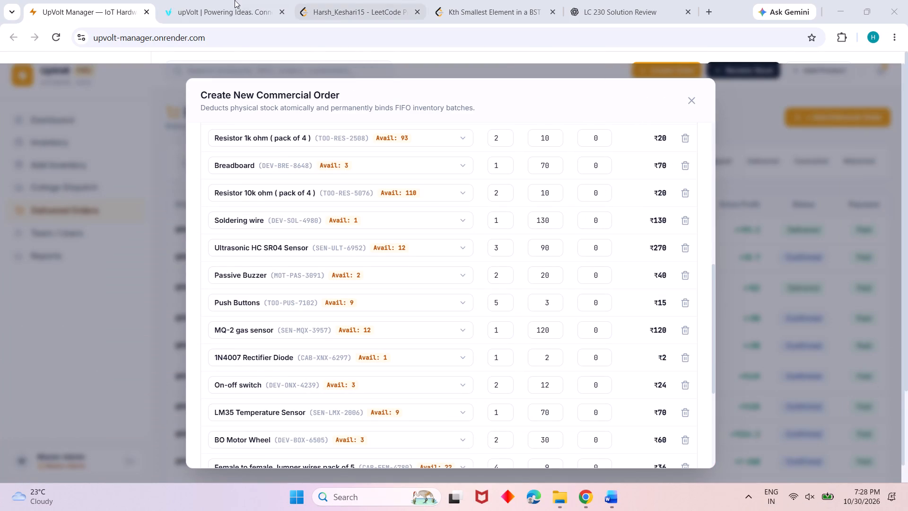
{"action": "left_click", "coordinate": [264, 0]}
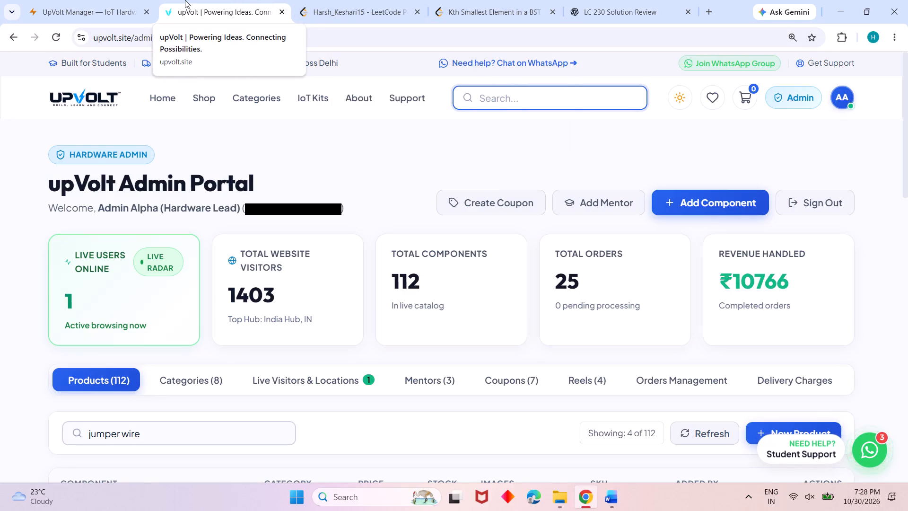
Review the upVolt Admin Portal's summary figures, including revenue handled, and return to the UpVolt Manager order to look over its item rows.
{"action": "left_click", "coordinate": [126, 0]}
{"action": "left_click", "coordinate": [213, 0]}
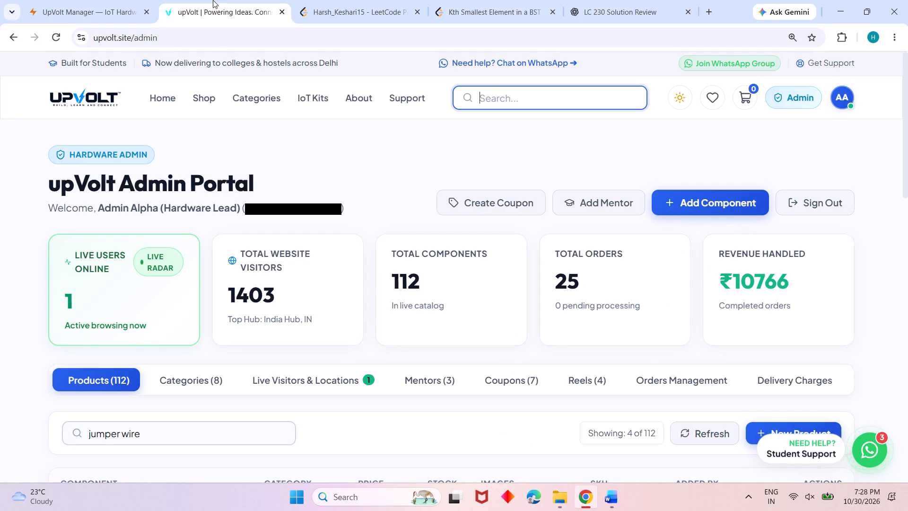
{"action": "scroll", "coordinate": [378, 276], "scroll_direction": "down", "scroll_amount": 2}
{"action": "scroll", "coordinate": [378, 276], "scroll_direction": "up", "scroll_amount": 2}
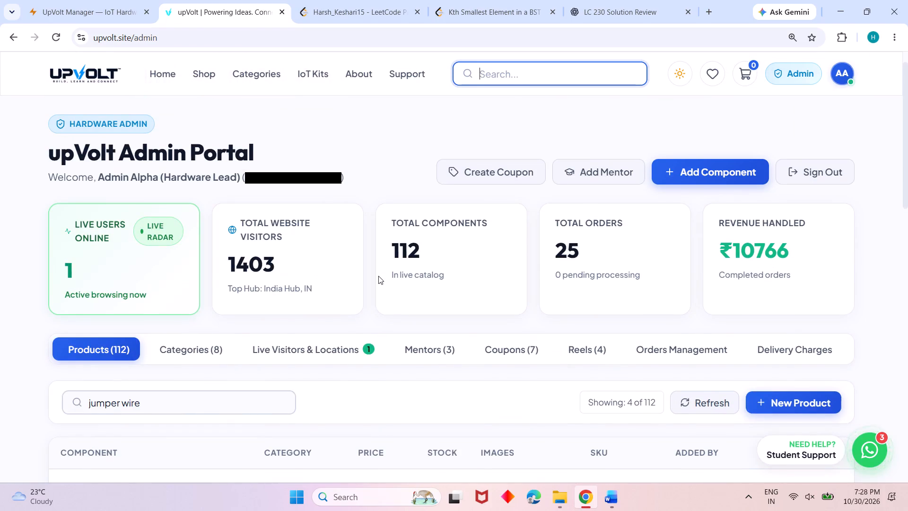
{"action": "left_click_drag", "start_coordinate": [737, 255], "coordinate": [793, 255]}
{"action": "left_click", "coordinate": [793, 255]}
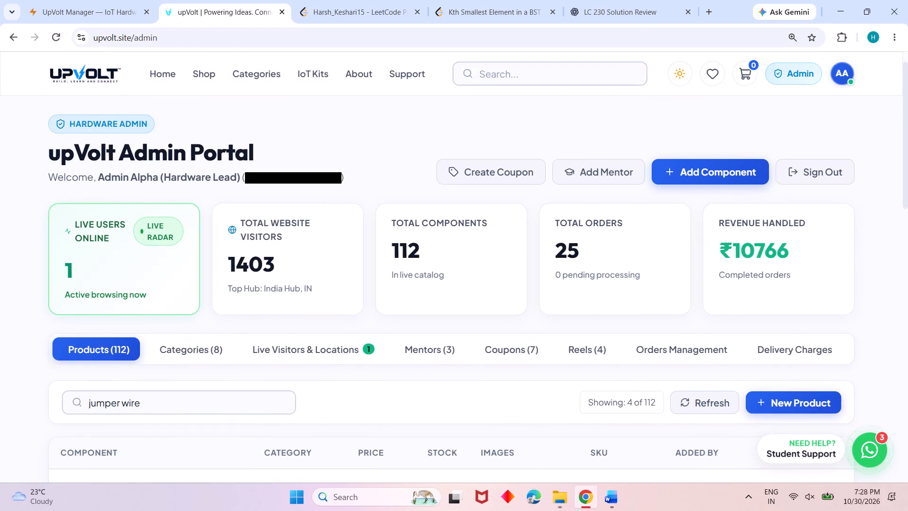
{"action": "left_click", "coordinate": [91, 0]}
{"action": "scroll", "coordinate": [299, 185], "scroll_direction": "up", "scroll_amount": 3}
{"action": "scroll", "coordinate": [299, 185], "scroll_direction": "down", "scroll_amount": 7}
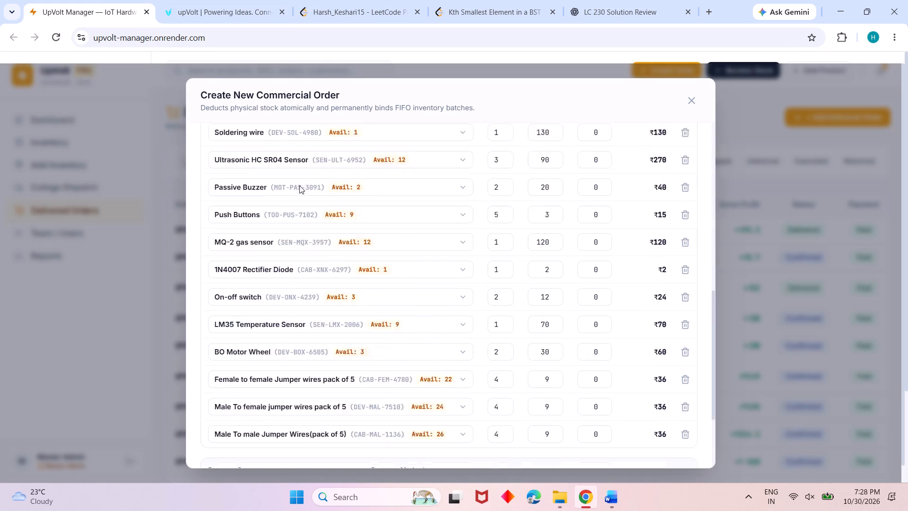
{"action": "scroll", "coordinate": [299, 185], "scroll_direction": "up", "scroll_amount": 4}
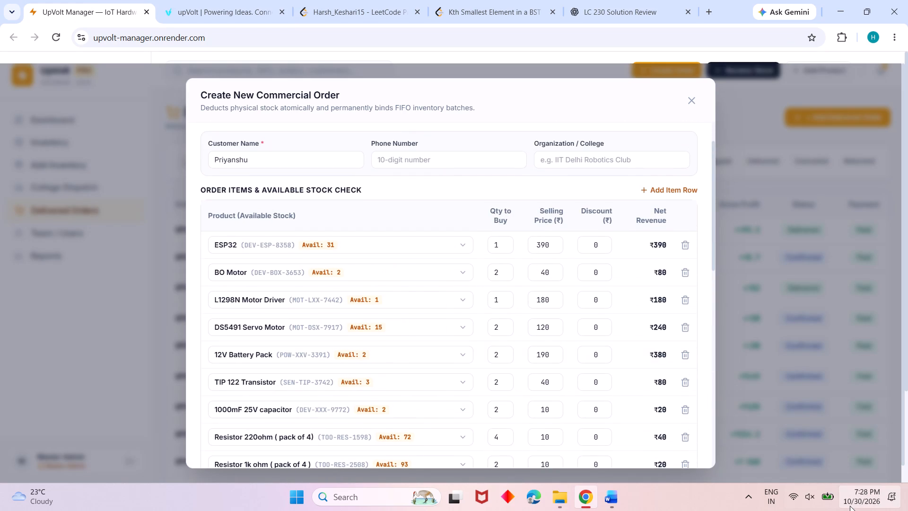
Switch the computer's Wi-Fi connection to the OnePlus Nord CE4 network, refreshing the list of available networks to find it.
{"action": "left_click", "coordinate": [815, 503]}
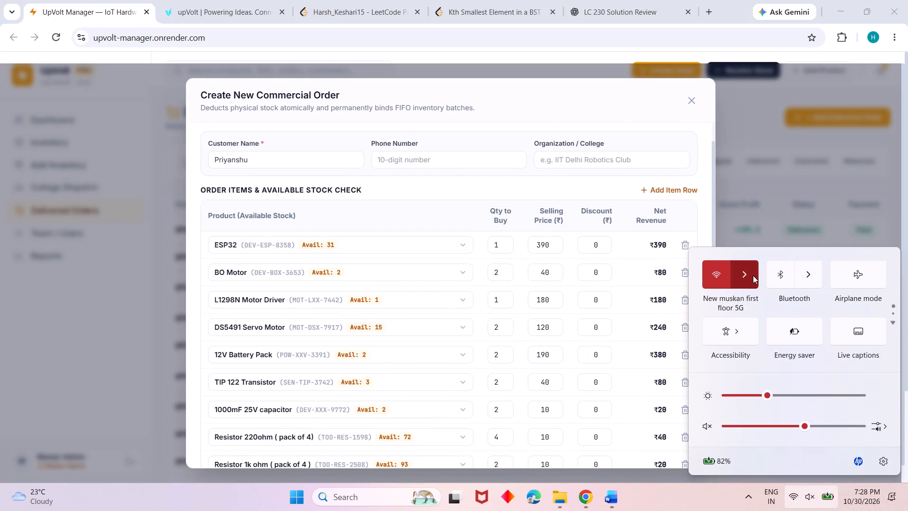
{"action": "left_click", "coordinate": [753, 275]}
{"action": "left_click_drag", "start_coordinate": [761, 360], "coordinate": [794, 349]}
{"action": "scroll", "coordinate": [794, 349], "scroll_direction": "down", "scroll_amount": 2}
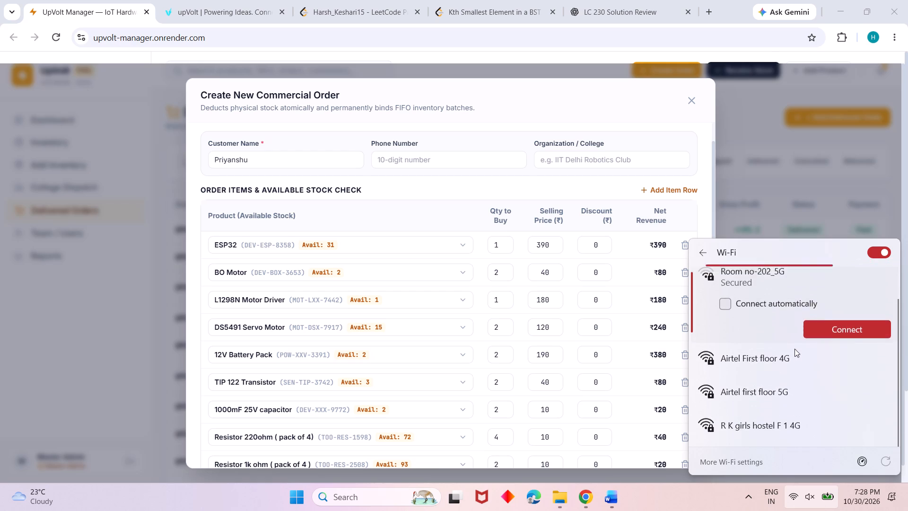
{"action": "scroll", "coordinate": [794, 349], "scroll_direction": "up", "scroll_amount": 2}
{"action": "left_click", "coordinate": [794, 322]}
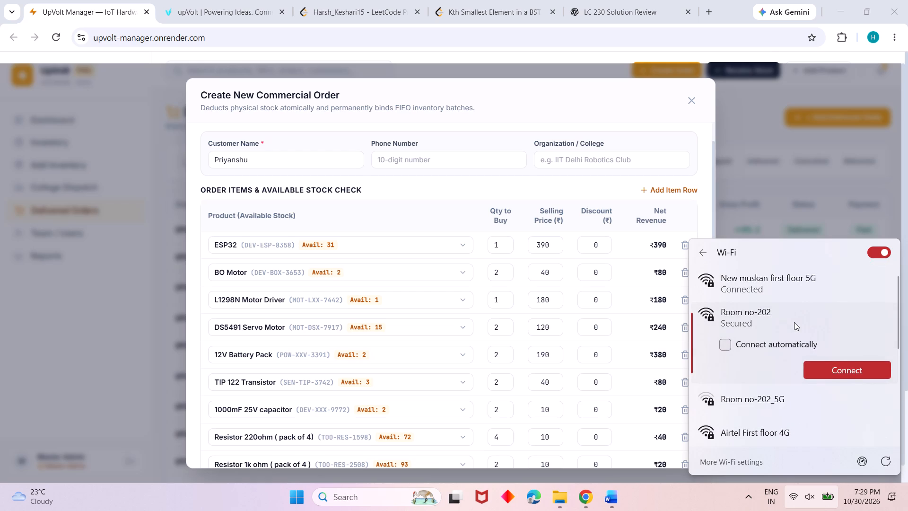
{"action": "scroll", "coordinate": [778, 429], "scroll_direction": "down", "scroll_amount": 1}
{"action": "left_click", "coordinate": [884, 466]}
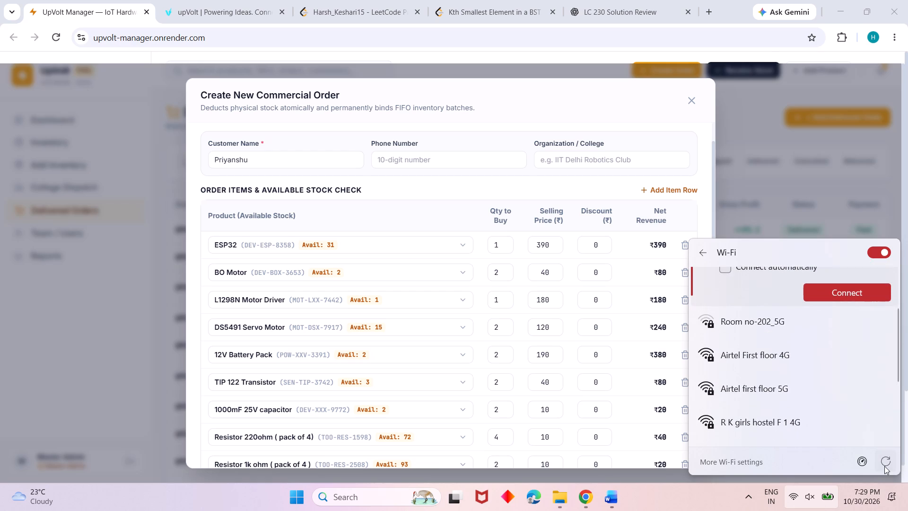
{"action": "scroll", "coordinate": [794, 349], "scroll_direction": "up", "scroll_amount": 3}
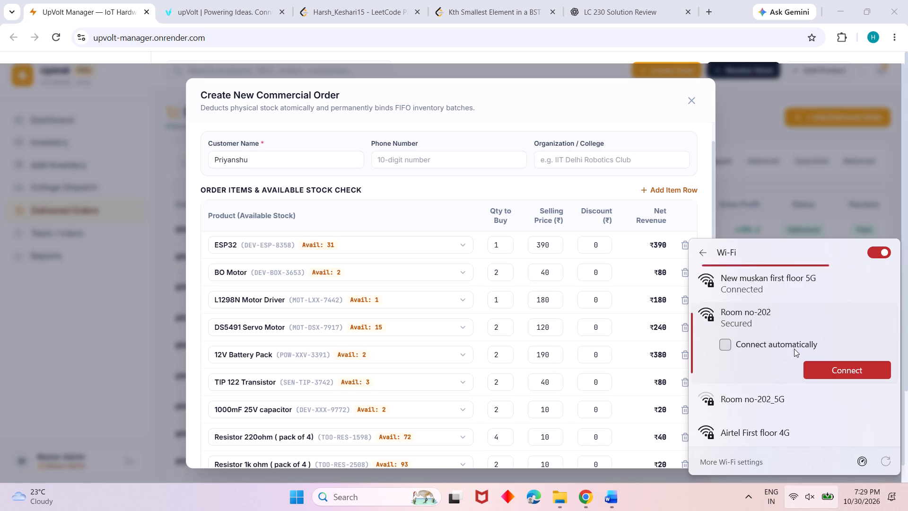
{"action": "left_click", "coordinate": [813, 320]}
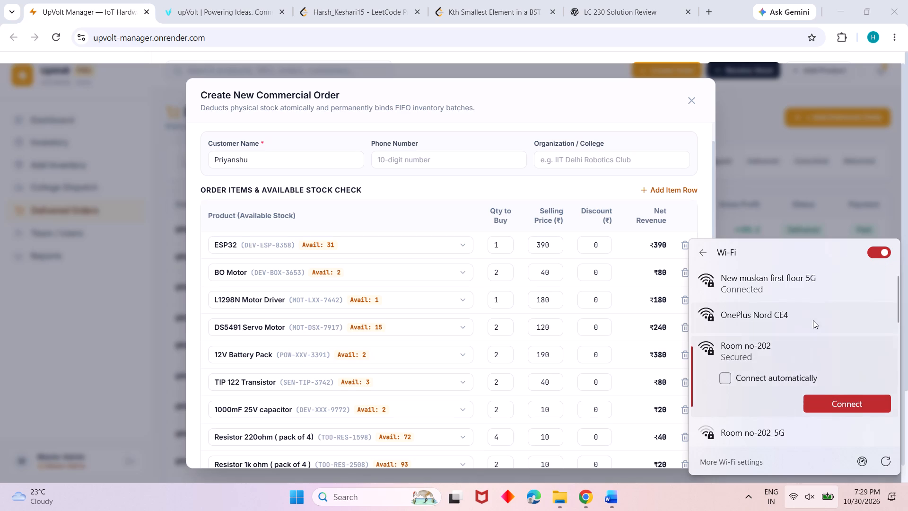
{"action": "left_click", "coordinate": [827, 368]}
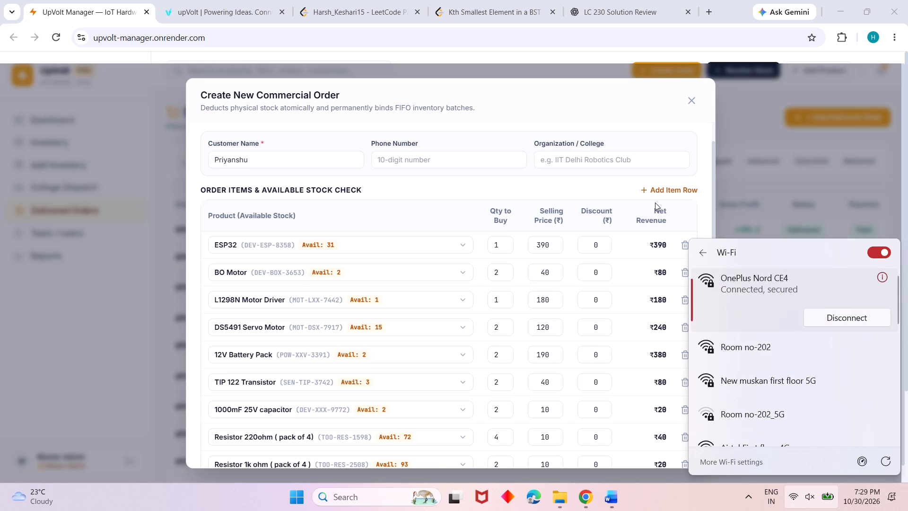
{"action": "left_click", "coordinate": [653, 501]}
Retry confirming the commercial order with stock deduction, keeping its items, Paid in Full status and UPI payment method.
{"action": "scroll", "coordinate": [536, 280], "scroll_direction": "down", "scroll_amount": 8}
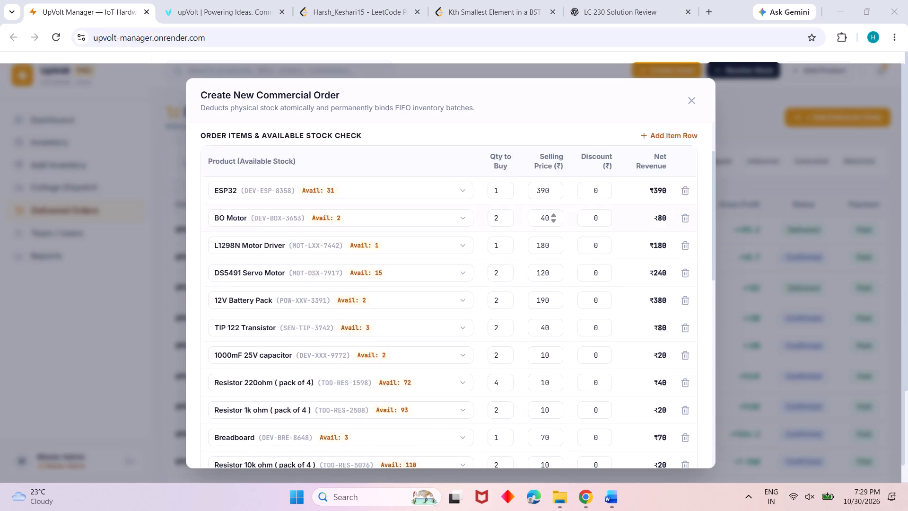
{"action": "left_click", "coordinate": [569, 424]}
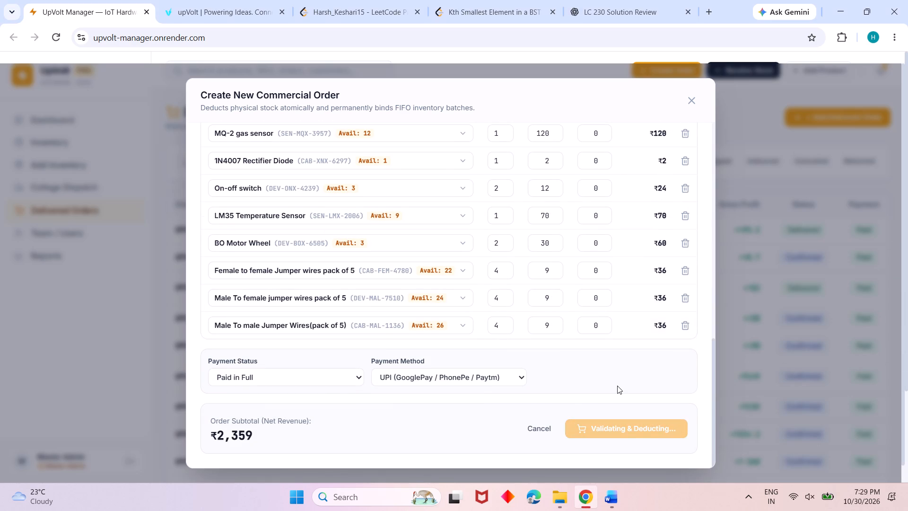
{"action": "scroll", "coordinate": [617, 386], "scroll_direction": "up", "scroll_amount": 6}
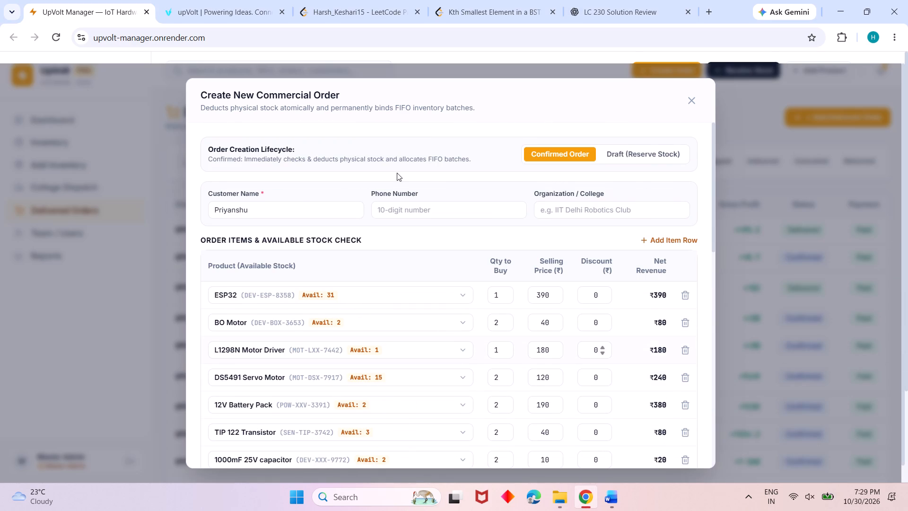
{"action": "scroll", "coordinate": [397, 173], "scroll_direction": "down", "scroll_amount": 8}
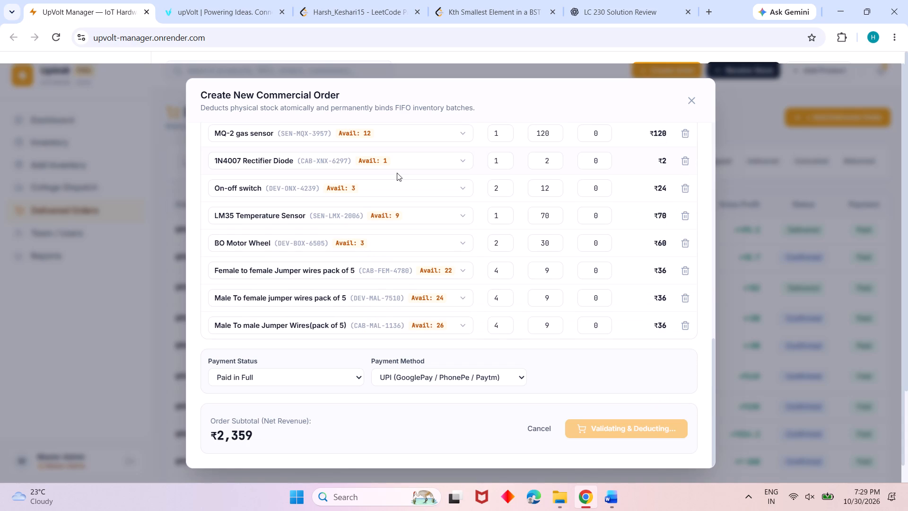
Open WhatsApp Web in a new browser tab.
{"action": "left_click", "coordinate": [703, 9]}
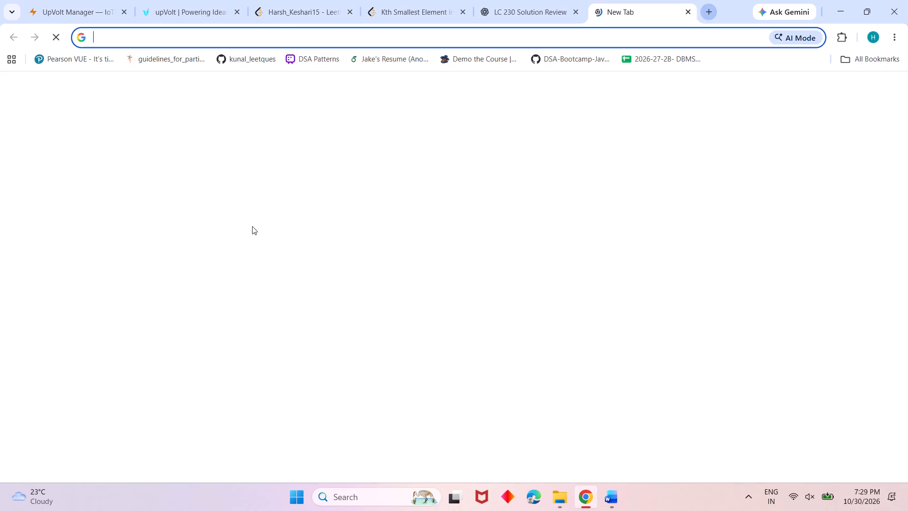
{"action": "left_click", "coordinate": [293, 376]}
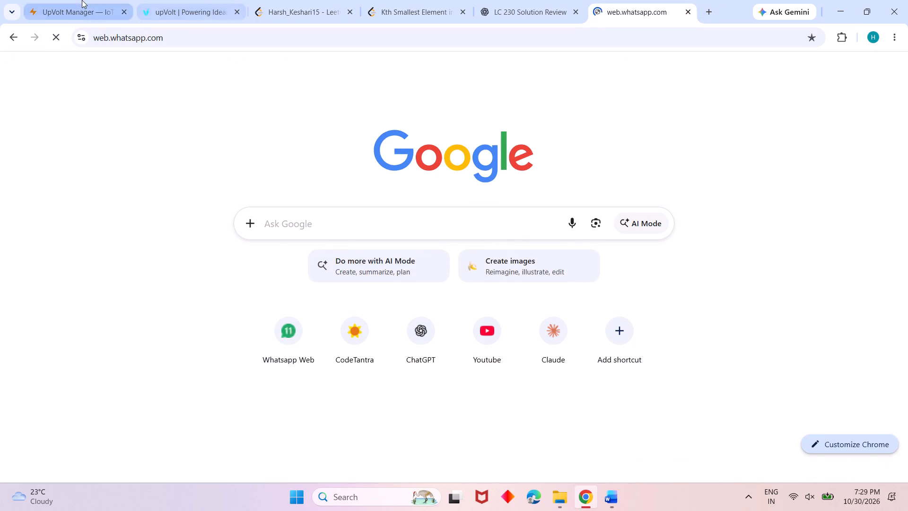
Return to the commercial order in UpVolt Manager and check its item rows and submission status.
{"action": "left_click", "coordinate": [82, 0]}
{"action": "scroll", "coordinate": [278, 136], "scroll_direction": "up", "scroll_amount": 5}
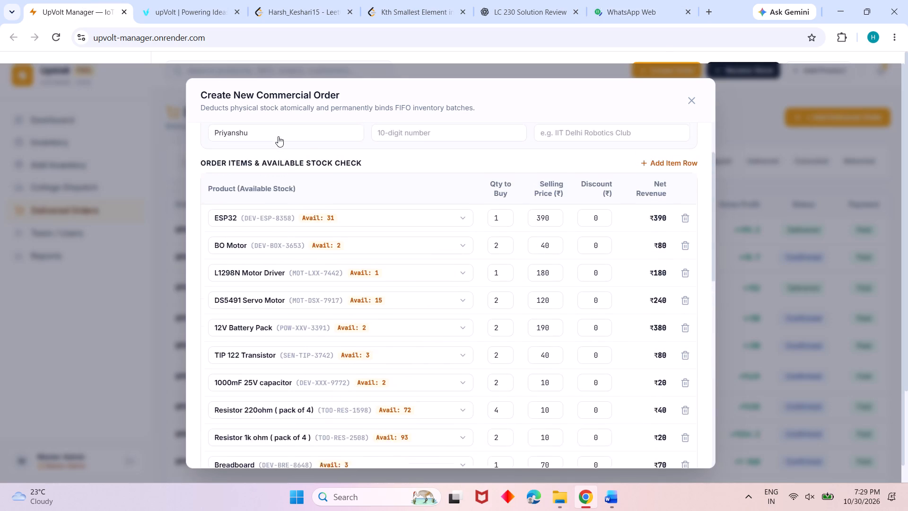
{"action": "scroll", "coordinate": [278, 136], "scroll_direction": "down", "scroll_amount": 7}
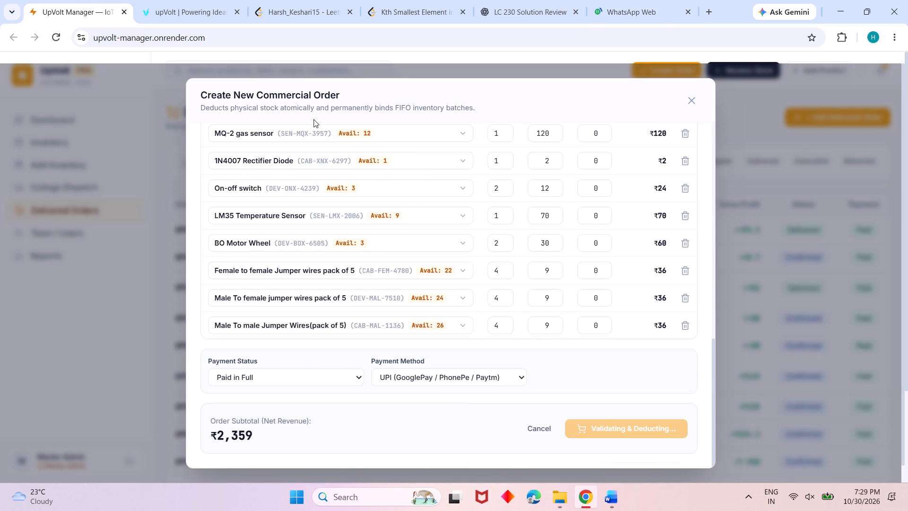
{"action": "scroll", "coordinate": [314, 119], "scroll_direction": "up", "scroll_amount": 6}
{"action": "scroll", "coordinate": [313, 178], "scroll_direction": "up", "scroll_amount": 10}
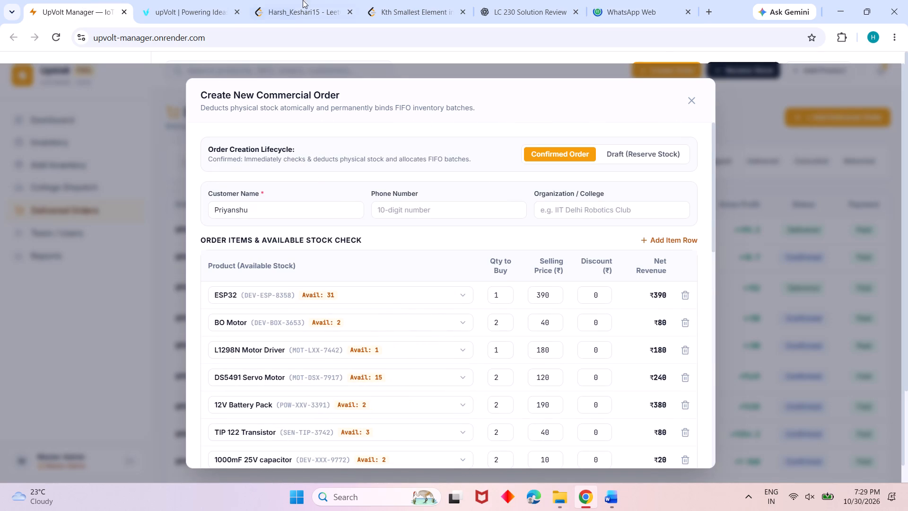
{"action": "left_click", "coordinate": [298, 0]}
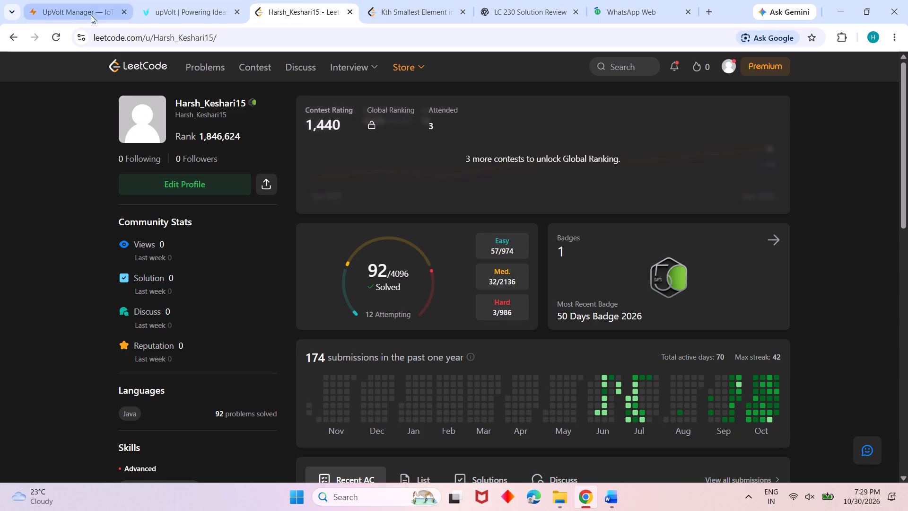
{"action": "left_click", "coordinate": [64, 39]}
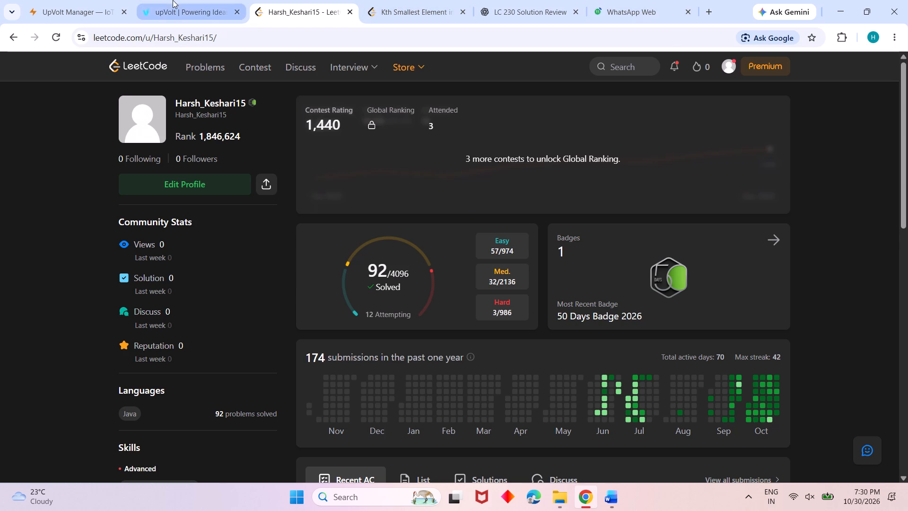
Return to the commercial order in UpVolt Manager and check the submission status at the end of the form.
{"action": "left_click", "coordinate": [116, 0]}
{"action": "scroll", "coordinate": [470, 306], "scroll_direction": "down", "scroll_amount": 8}
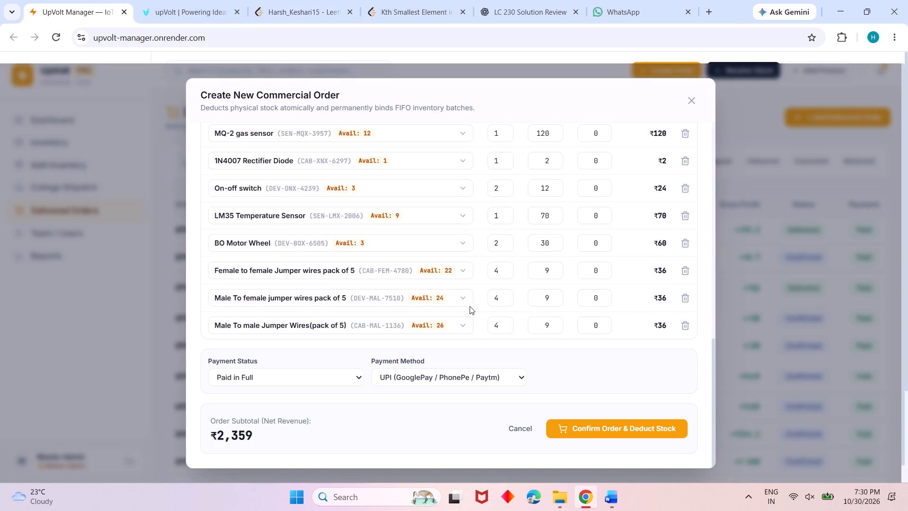